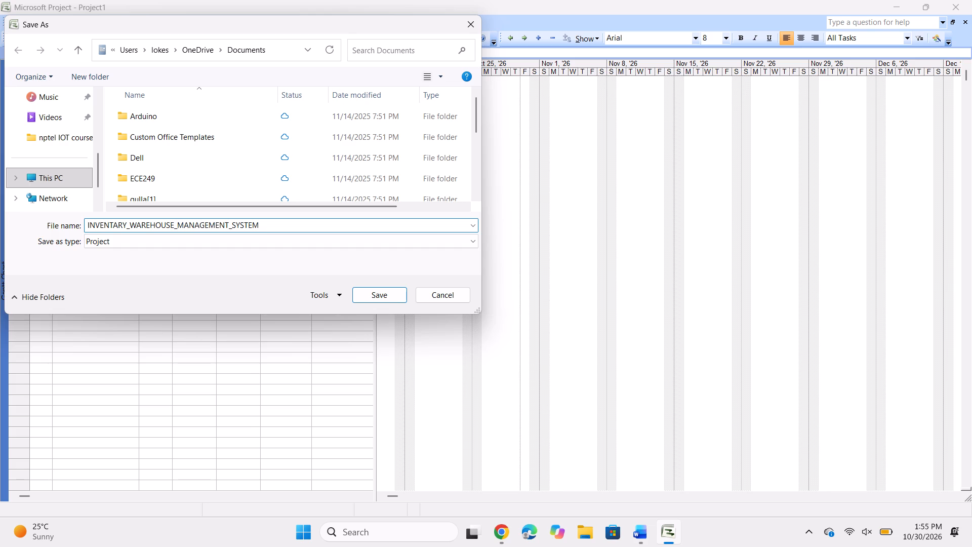
{"action": "left_click", "coordinate": [363, 298]}
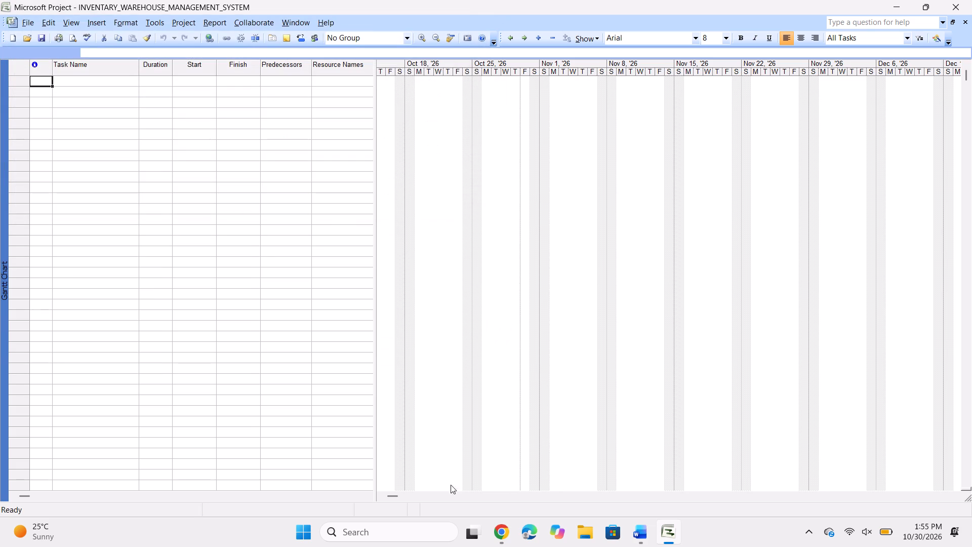
Check the guide's project information values in Chrome, and set the project's start date to Mon 11/2/26 in Microsoft Project.
{"action": "left_click", "coordinate": [497, 537]}
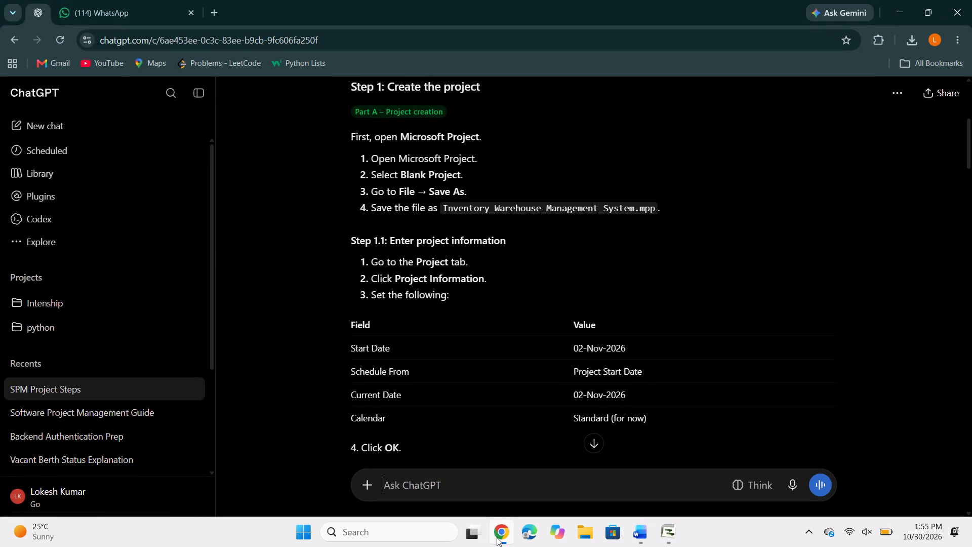
{"action": "scroll", "coordinate": [518, 394], "scroll_direction": "down", "scroll_amount": 1}
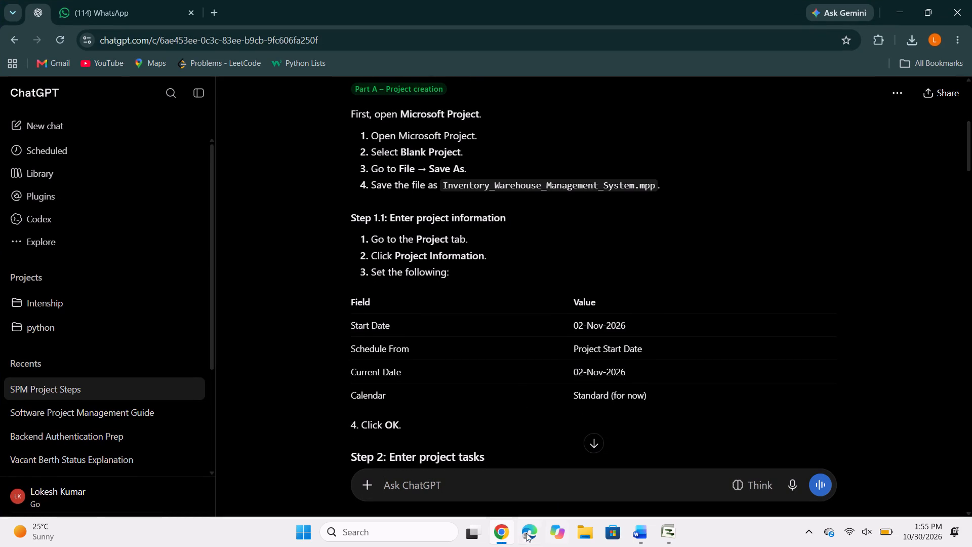
{"action": "left_click", "coordinate": [502, 538]}
{"action": "left_click", "coordinate": [502, 538]}
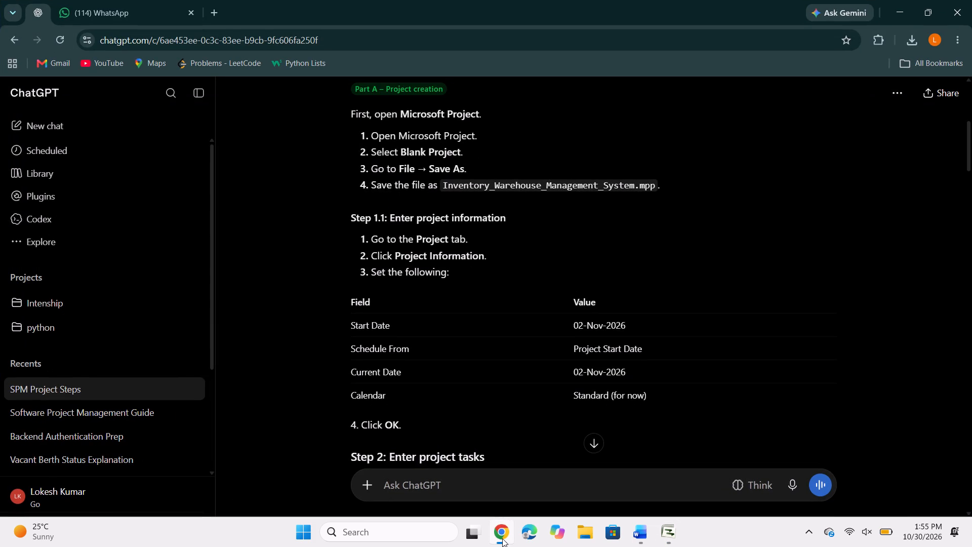
{"action": "left_click", "coordinate": [502, 538]}
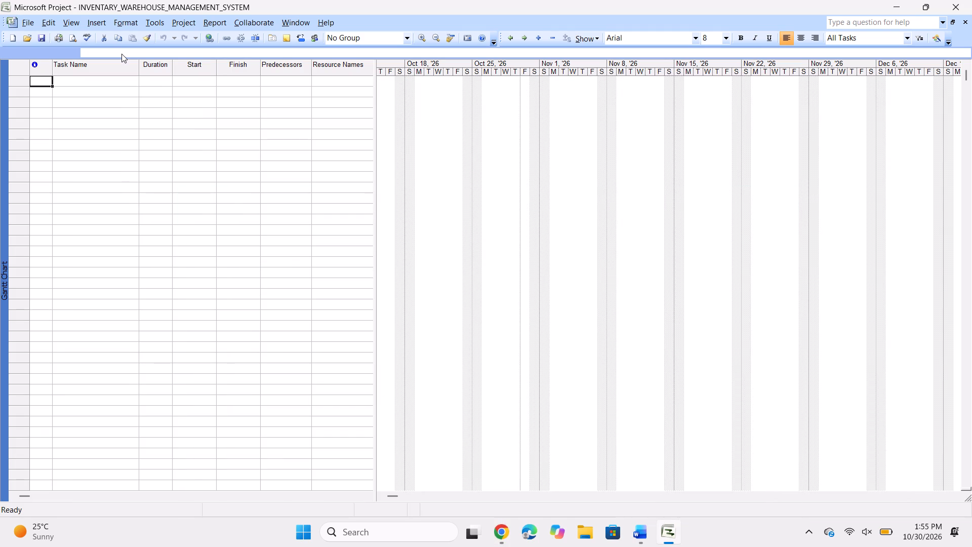
{"action": "left_click", "coordinate": [184, 25]}
{"action": "left_click", "coordinate": [208, 147]}
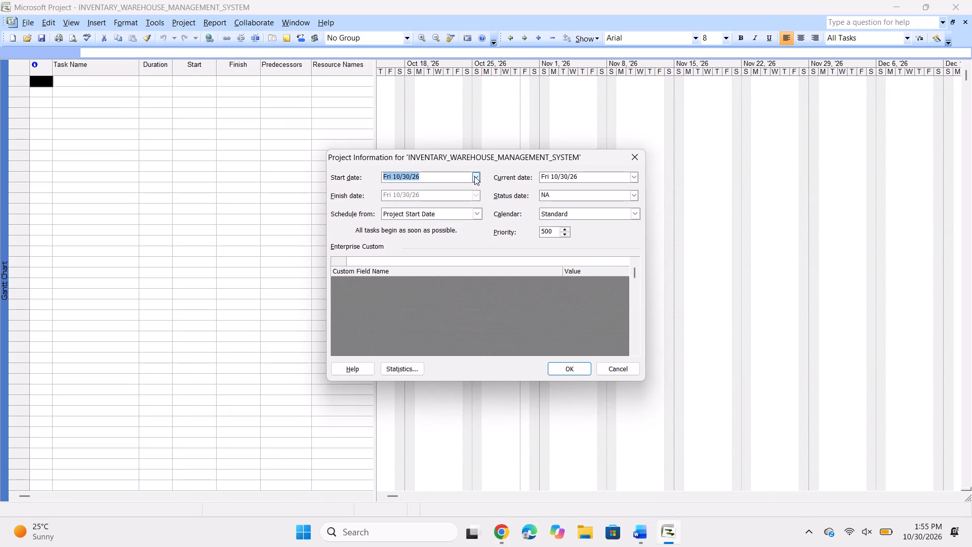
{"action": "left_click", "coordinate": [474, 176]}
{"action": "left_click", "coordinate": [471, 189]}
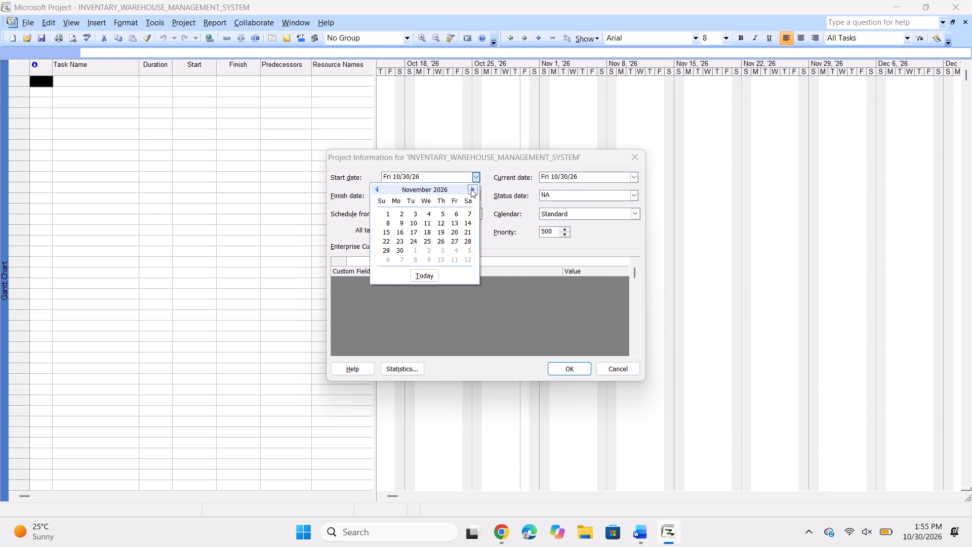
{"action": "left_click", "coordinate": [397, 215]}
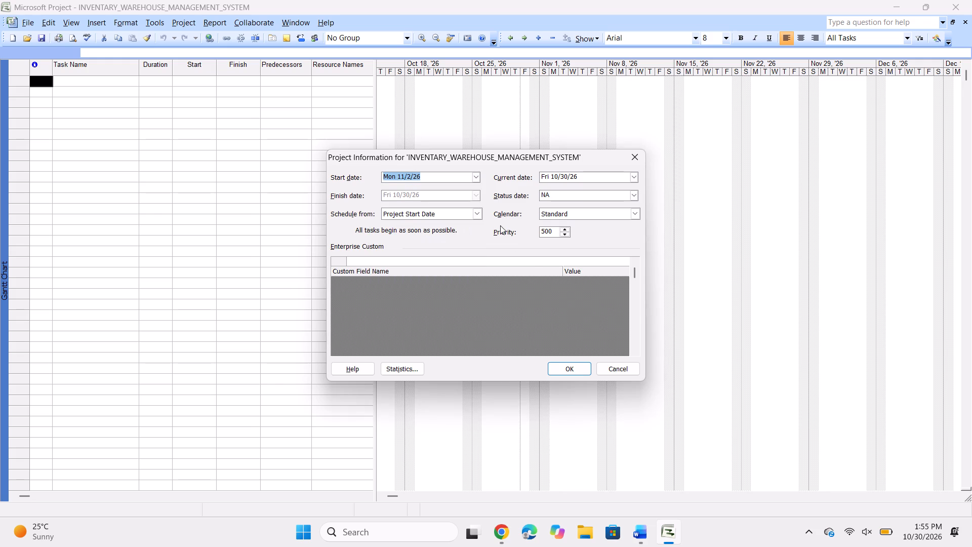
{"action": "left_click", "coordinate": [574, 368]}
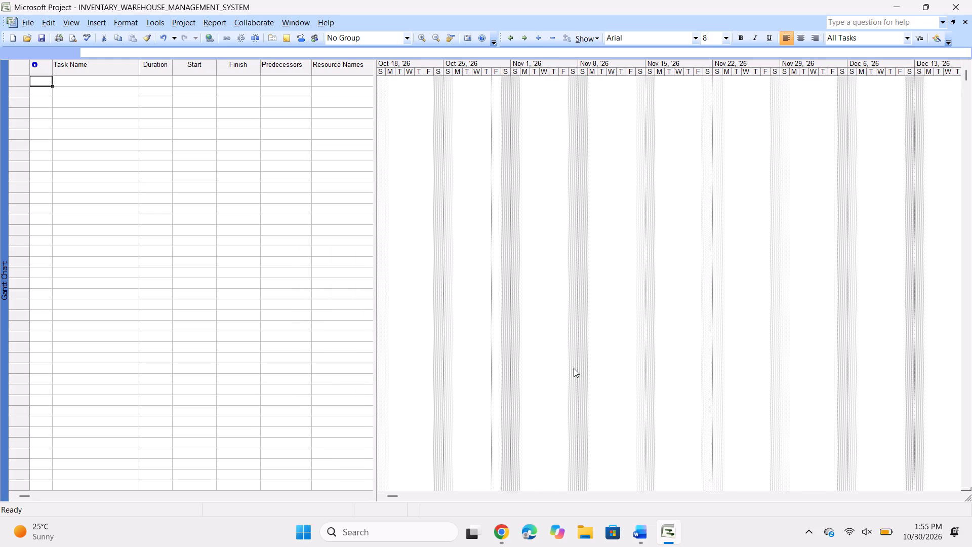
{"action": "left_click", "coordinate": [574, 368]}
Enter Project Initiation as the first task in the Gantt Chart, copying its name from the ChatGPT task list in Chrome.
{"action": "left_click", "coordinate": [84, 79]}
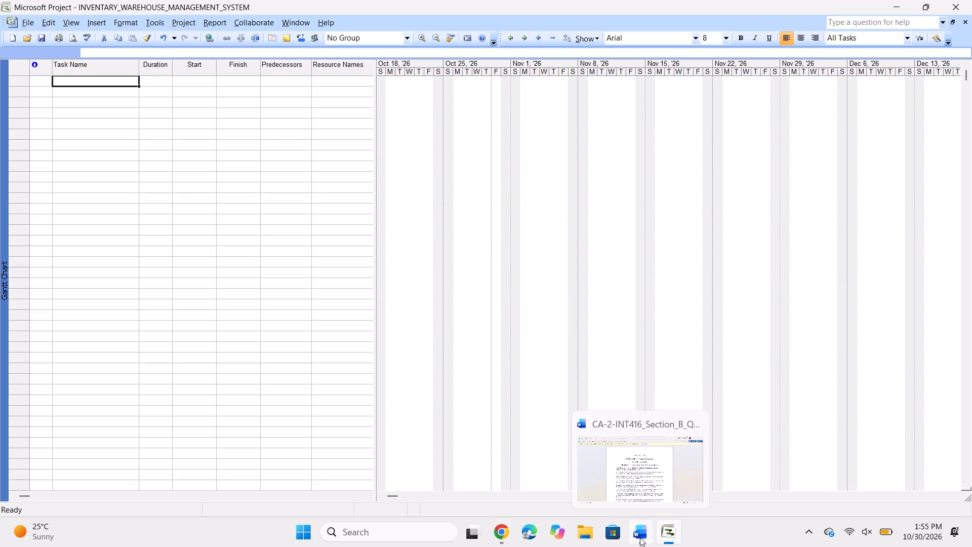
{"action": "left_click", "coordinate": [505, 534]}
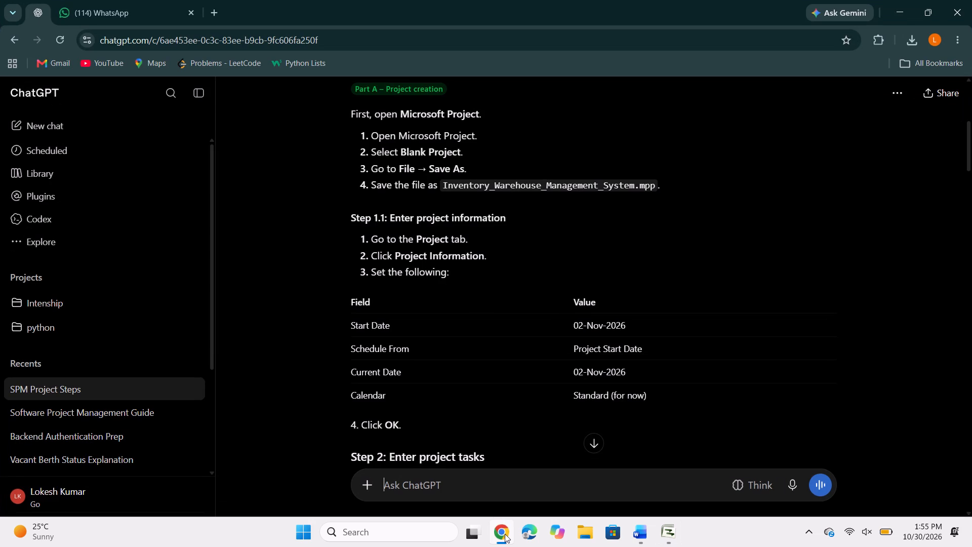
{"action": "scroll", "coordinate": [540, 394], "scroll_direction": "down", "scroll_amount": 6}
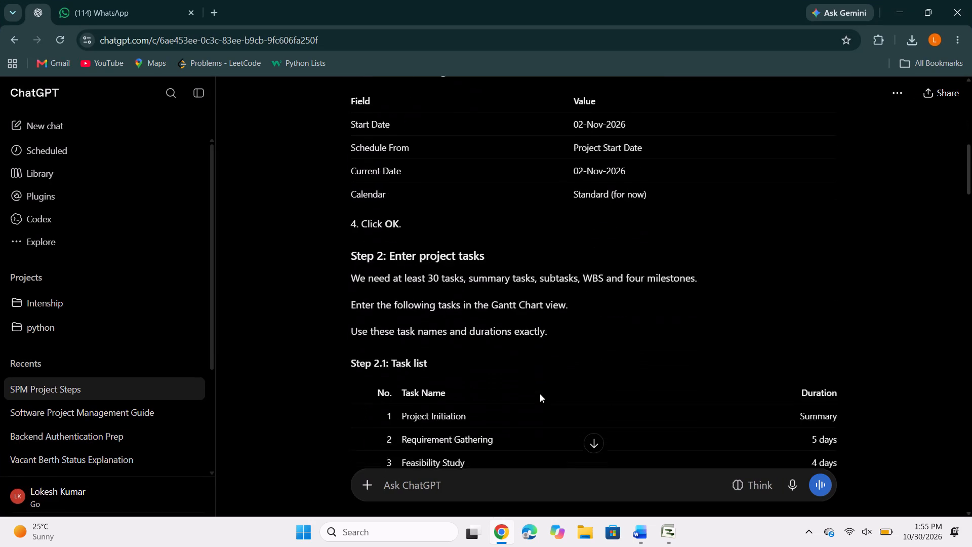
{"action": "scroll", "coordinate": [540, 394], "scroll_direction": "down", "scroll_amount": 2}
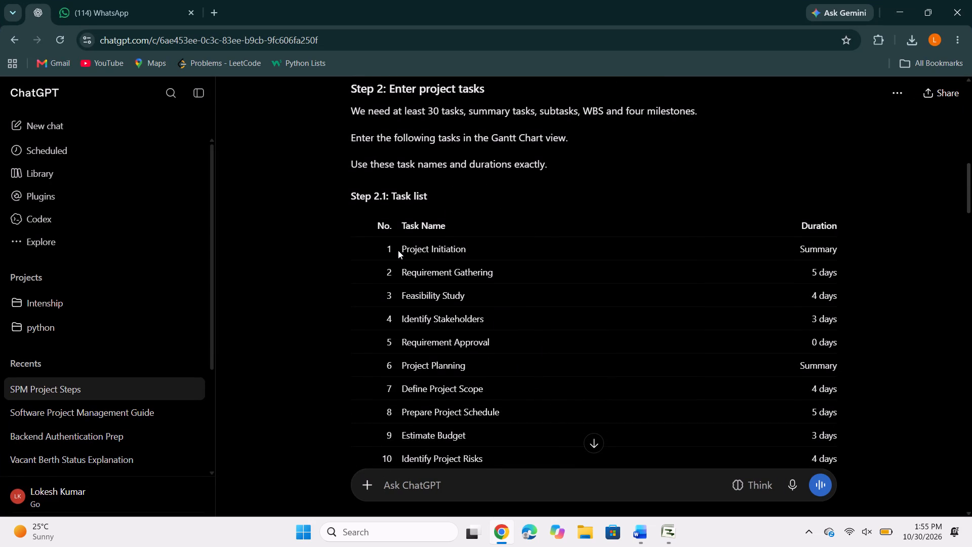
{"action": "left_click_drag", "start_coordinate": [398, 250], "coordinate": [469, 250]}
{"action": "key", "text": "ctrl+c"}
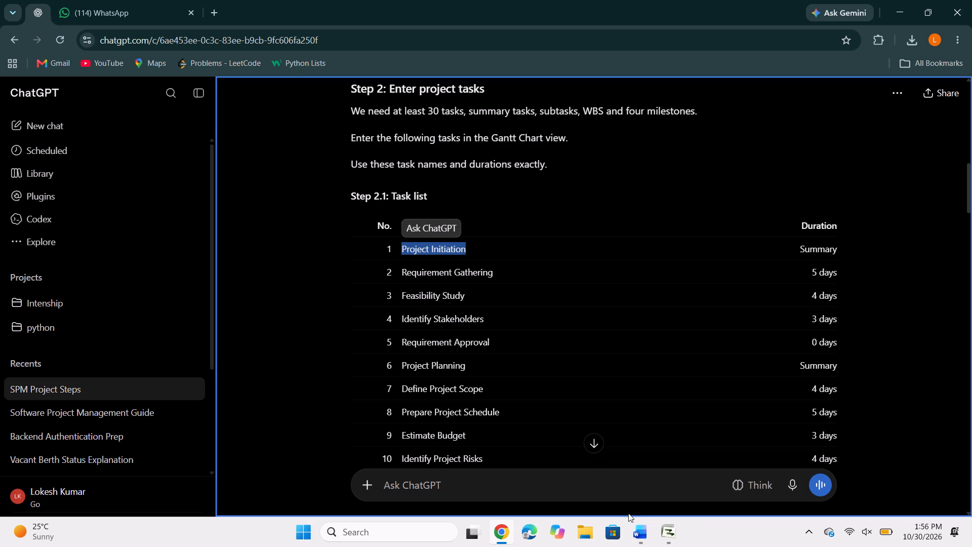
{"action": "key", "text": "alt+Tab"}
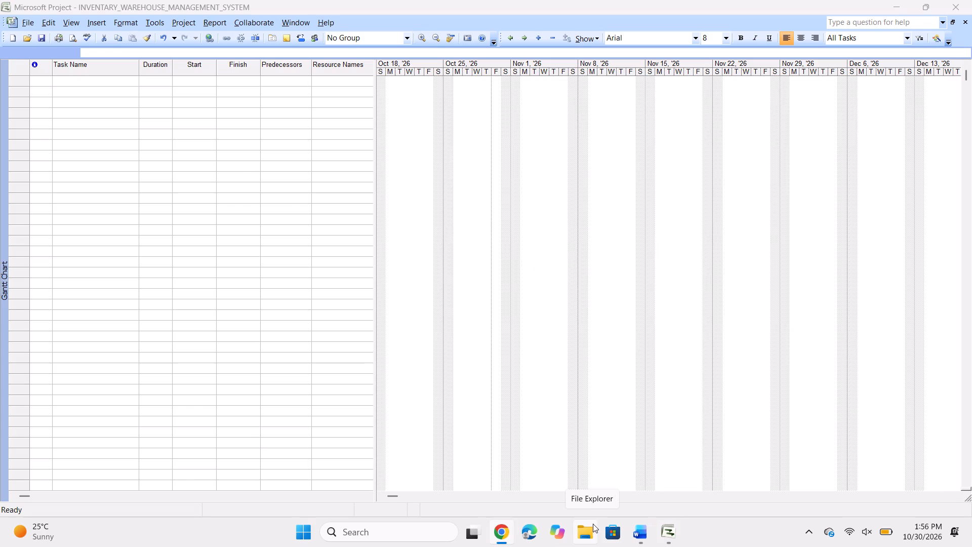
{"action": "key", "text": "ctrl+v"}
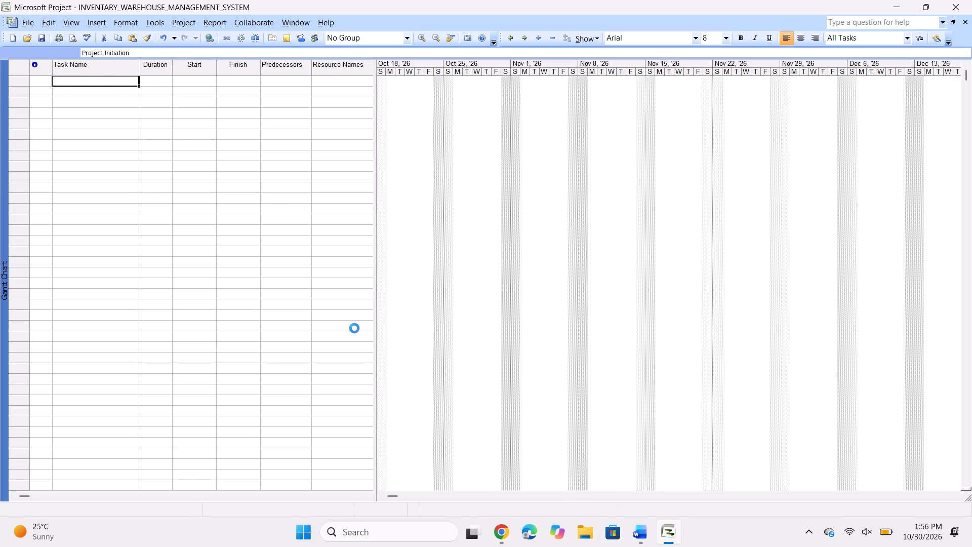
{"action": "key", "text": "Return"}
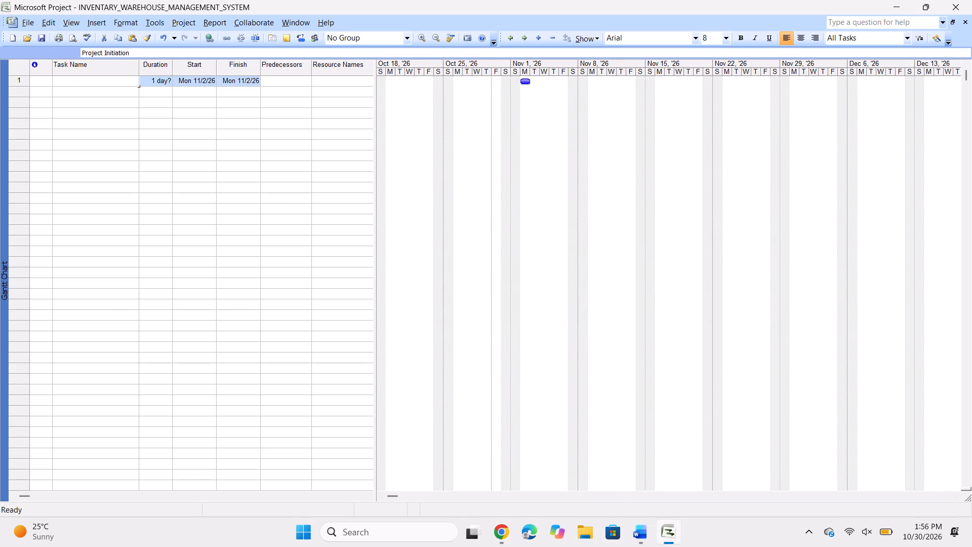
Enter Requirement Gathering as the second task in the Gantt Chart, copying its name from the ChatGPT task list in Chrome.
{"action": "key", "text": "alt+Tab"}
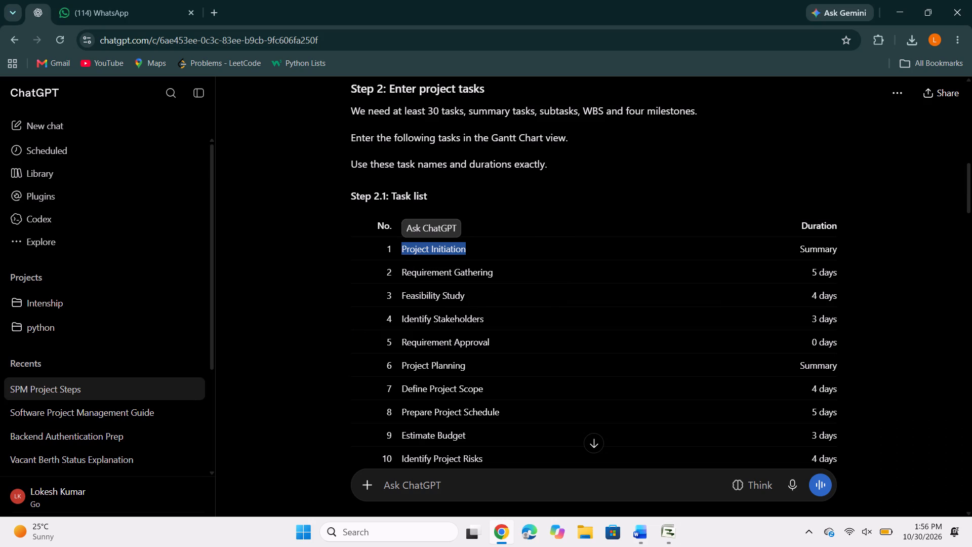
{"action": "left_click_drag", "start_coordinate": [402, 269], "coordinate": [496, 272]}
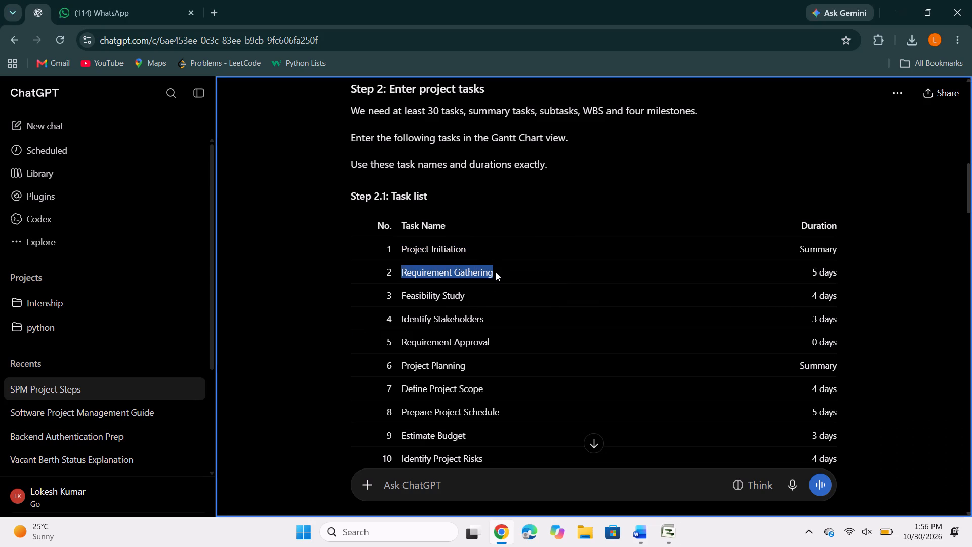
{"action": "key", "text": "ctrl+c"}
{"action": "key", "text": "alt+Tab"}
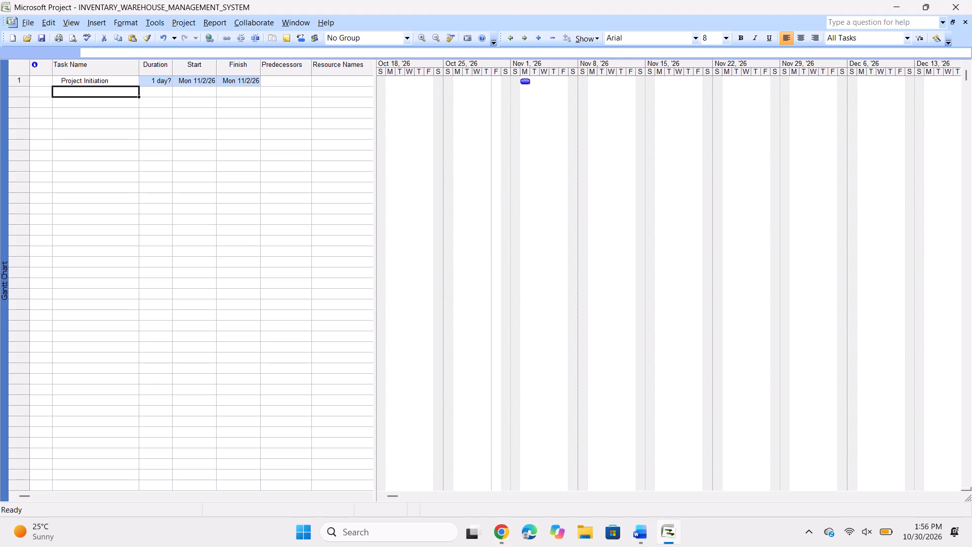
{"action": "key", "text": "ctrl+v"}
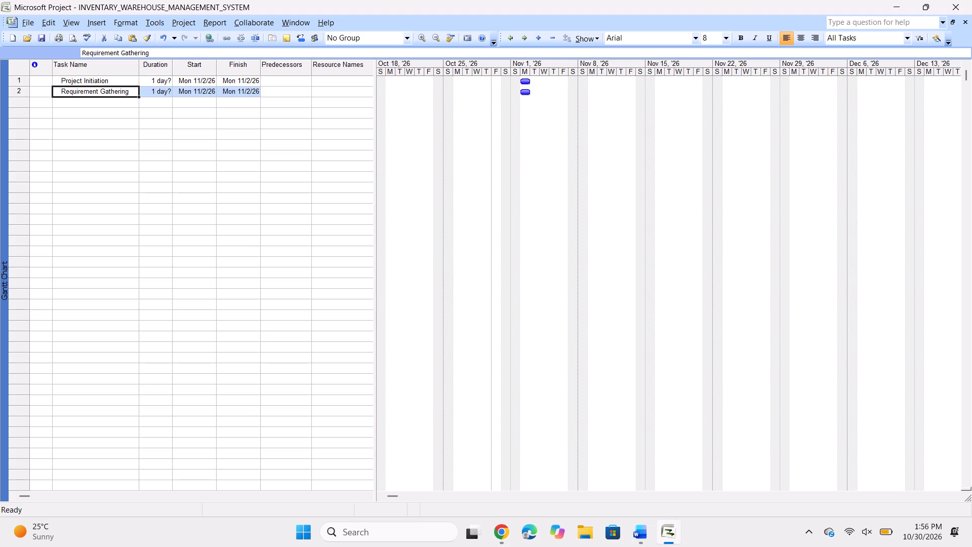
Switch to Word and read through the assignment question's requirements a to g for the Microsoft Project plan.
{"action": "left_click", "coordinate": [640, 536]}
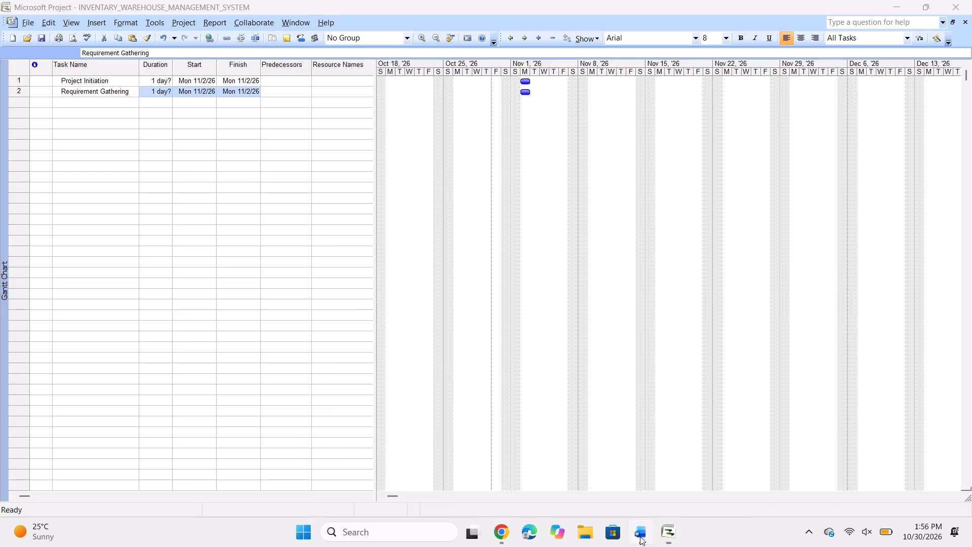
{"action": "scroll", "coordinate": [612, 338], "scroll_direction": "down", "scroll_amount": 1}
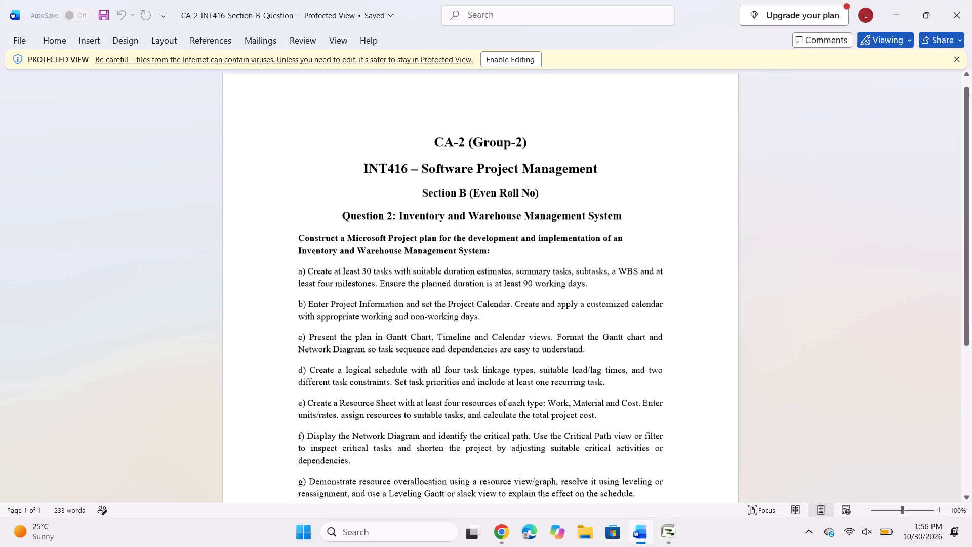
{"action": "scroll", "coordinate": [612, 338], "scroll_direction": "down", "scroll_amount": 1}
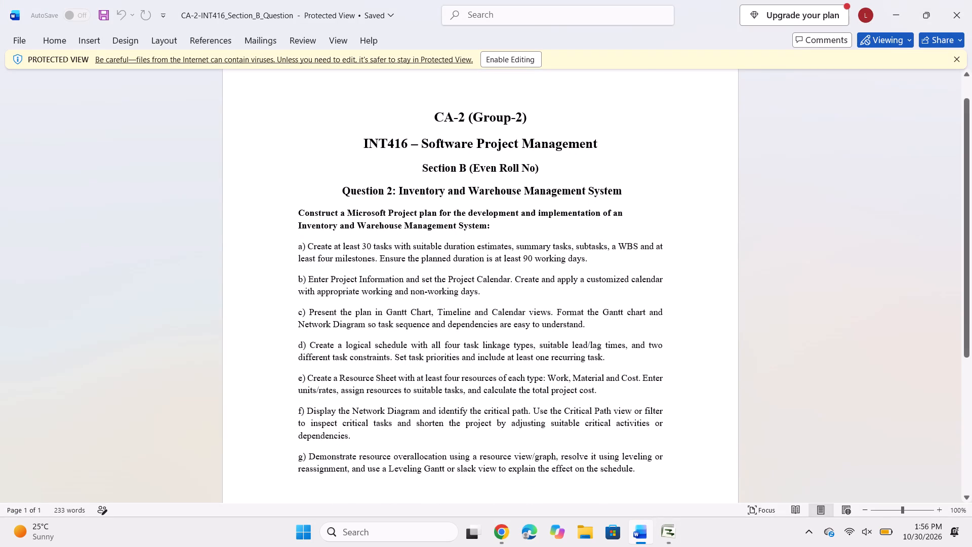
{"action": "scroll", "coordinate": [612, 338], "scroll_direction": "down", "scroll_amount": 1}
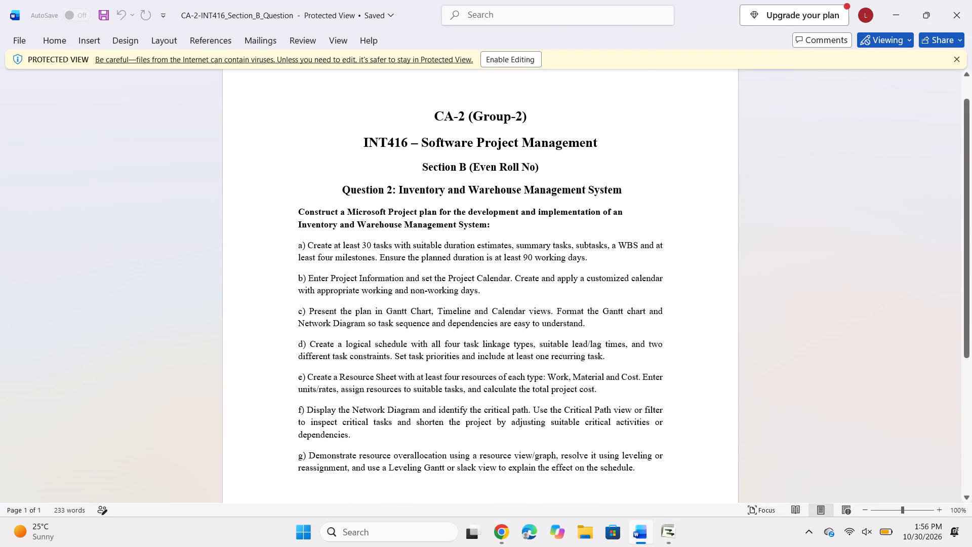
{"action": "scroll", "coordinate": [612, 338], "scroll_direction": "down", "scroll_amount": 1}
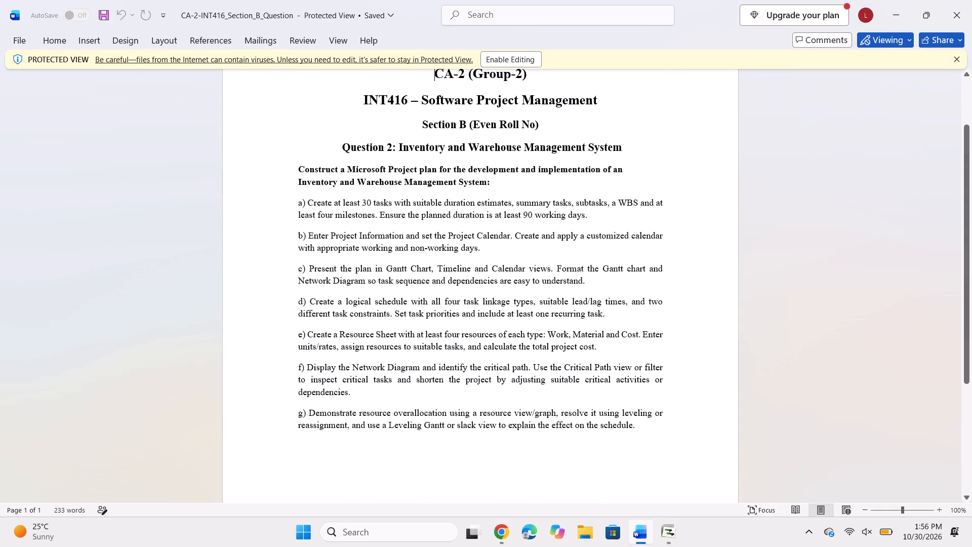
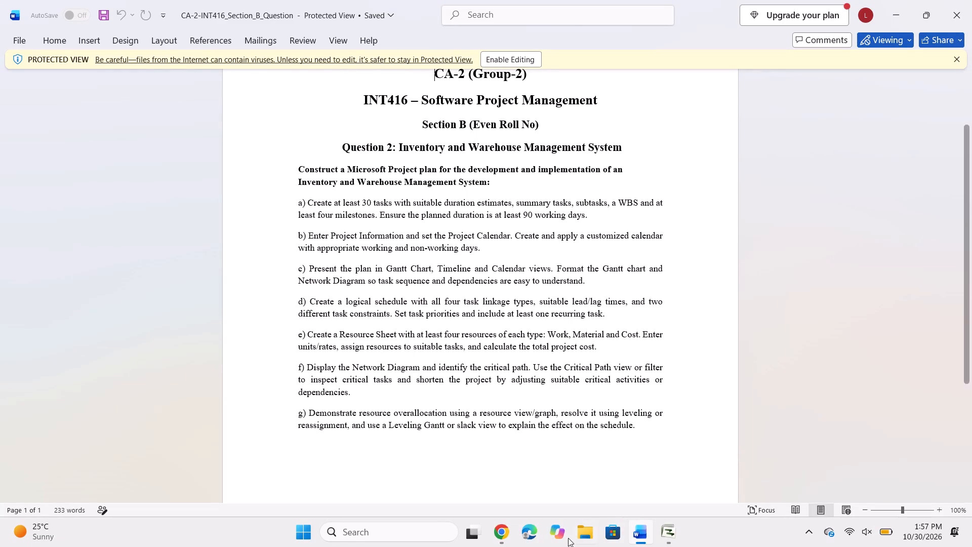
{"action": "left_click", "coordinate": [671, 542]}
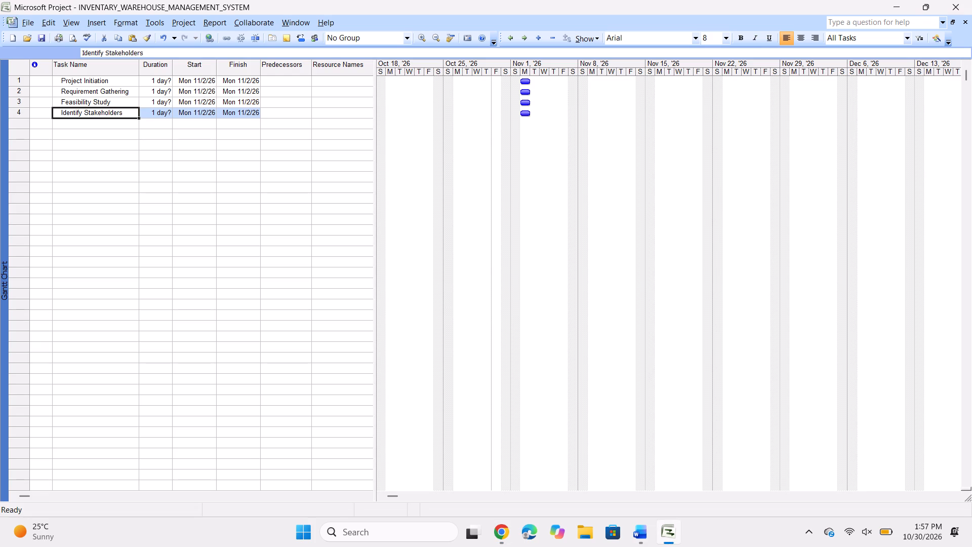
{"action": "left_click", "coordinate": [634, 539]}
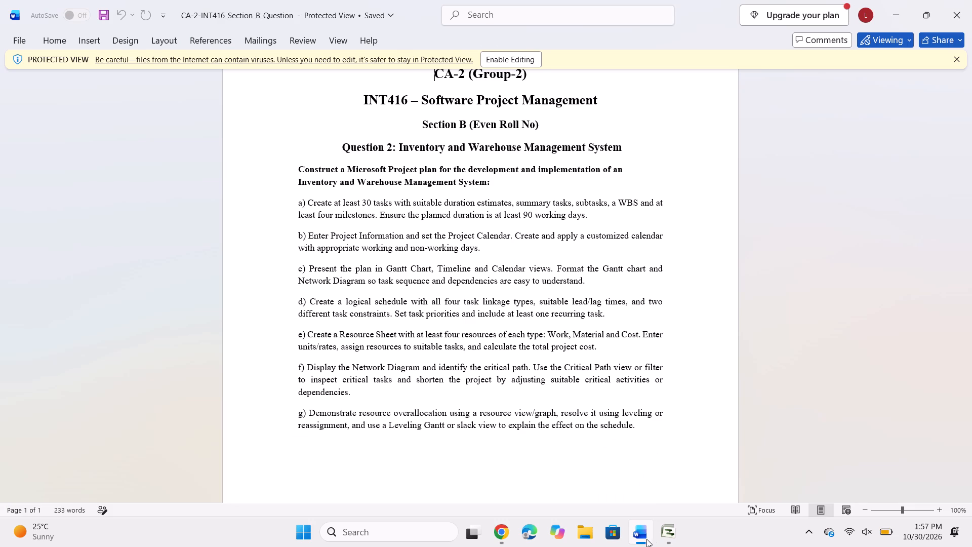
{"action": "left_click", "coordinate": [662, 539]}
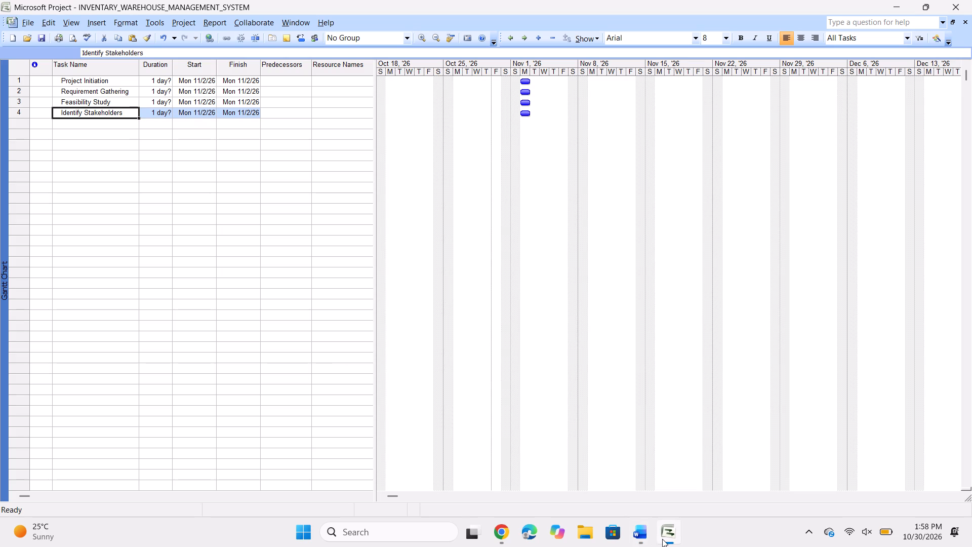
Enter Requirement Approval as the fifth task in the Gantt Chart, copying its name from the ChatGPT task list in Chrome.
{"action": "left_click", "coordinate": [109, 125]}
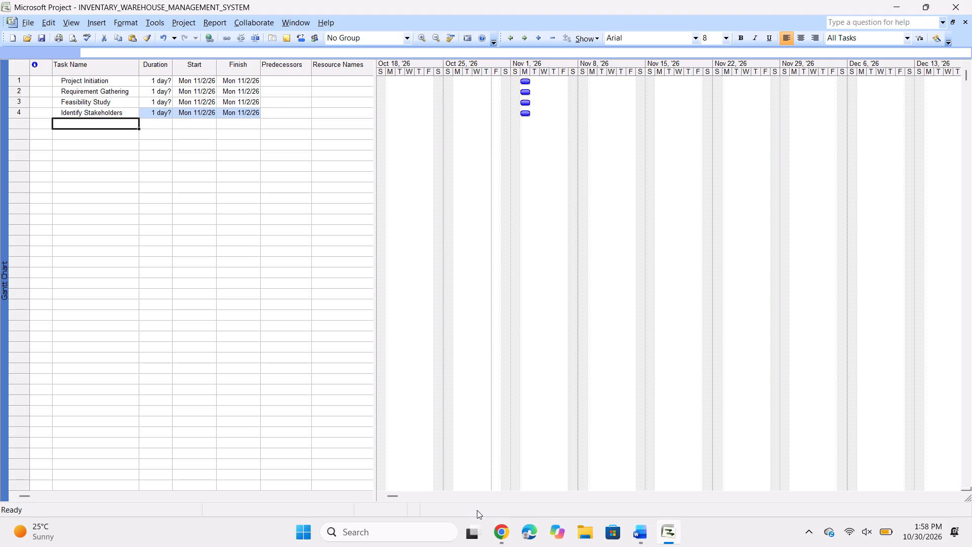
{"action": "left_click", "coordinate": [495, 528]}
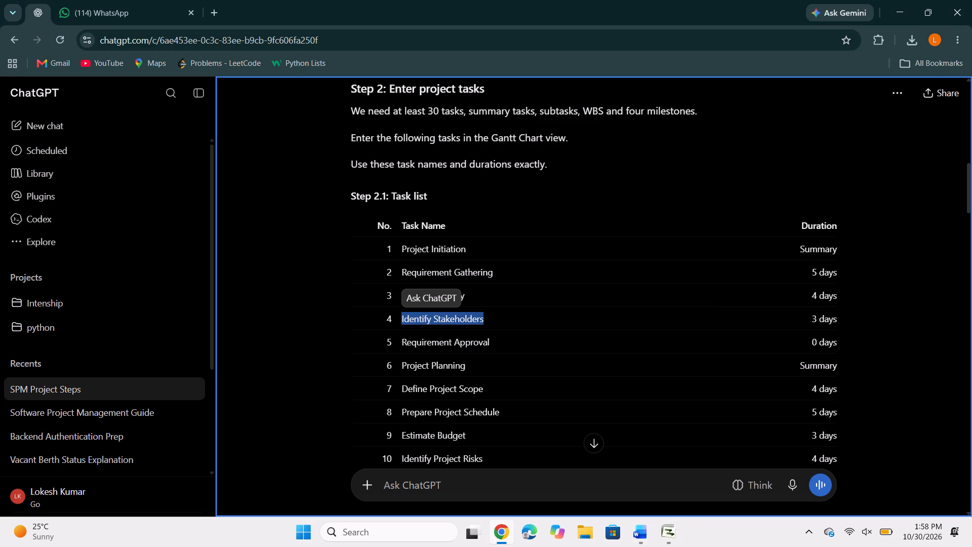
{"action": "left_click_drag", "start_coordinate": [403, 342], "coordinate": [502, 342]}
{"action": "key", "text": "ctrl+c"}
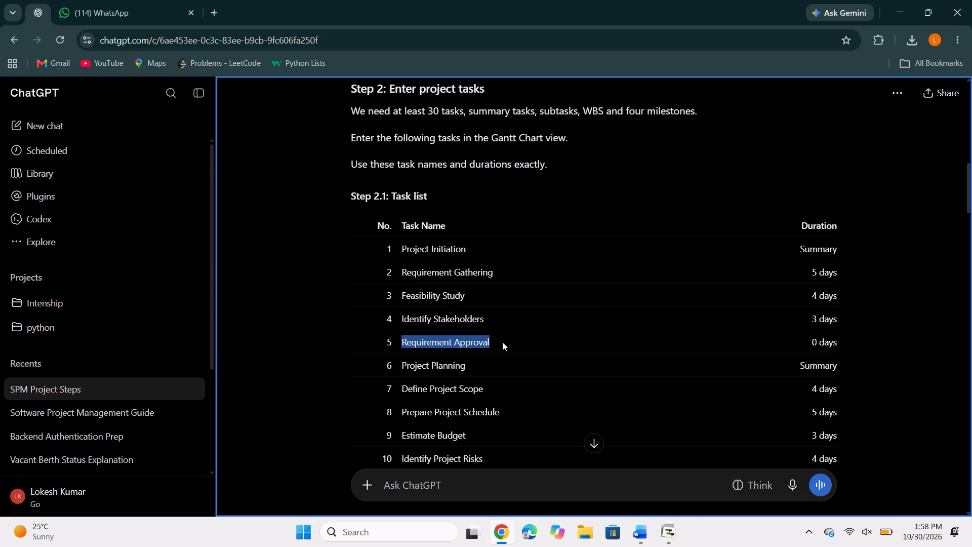
{"action": "key", "text": "alt+Tab"}
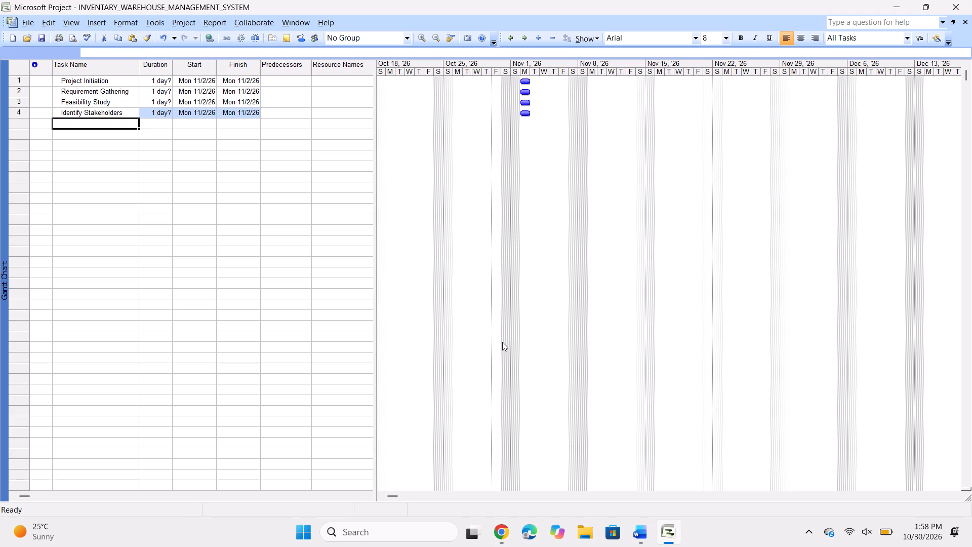
{"action": "key", "text": "ctrl+v"}
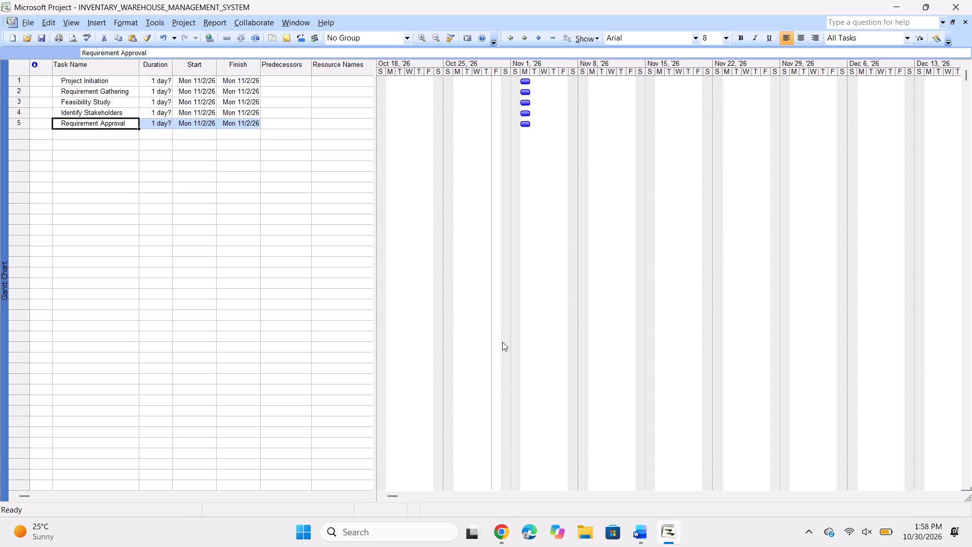
{"action": "key", "text": "Return"}
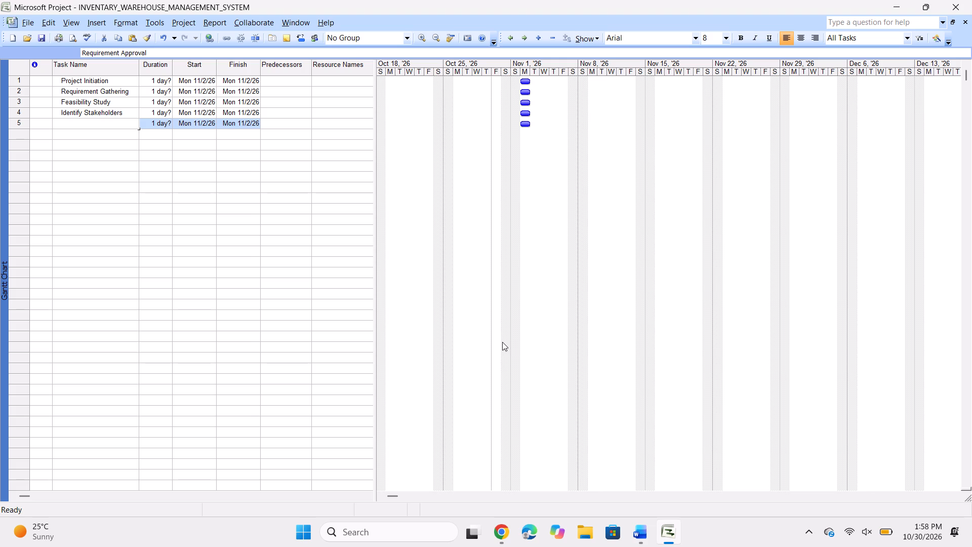
Enter Project Planning as the sixth task in the Gantt Chart, copying its name from the ChatGPT task list in Chrome.
{"action": "left_click", "coordinate": [497, 544]}
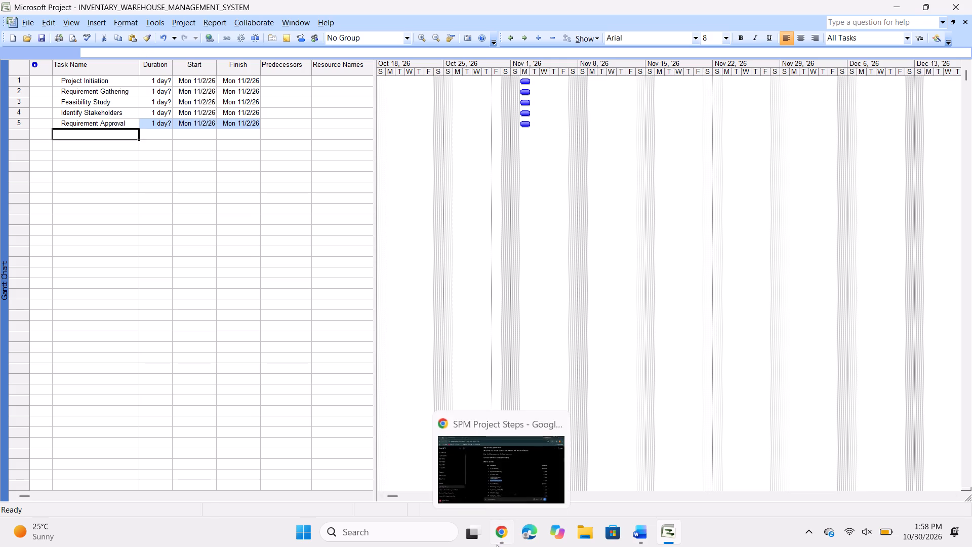
{"action": "left_click_drag", "start_coordinate": [401, 363], "coordinate": [468, 366]}
{"action": "key", "text": "ctrl+c"}
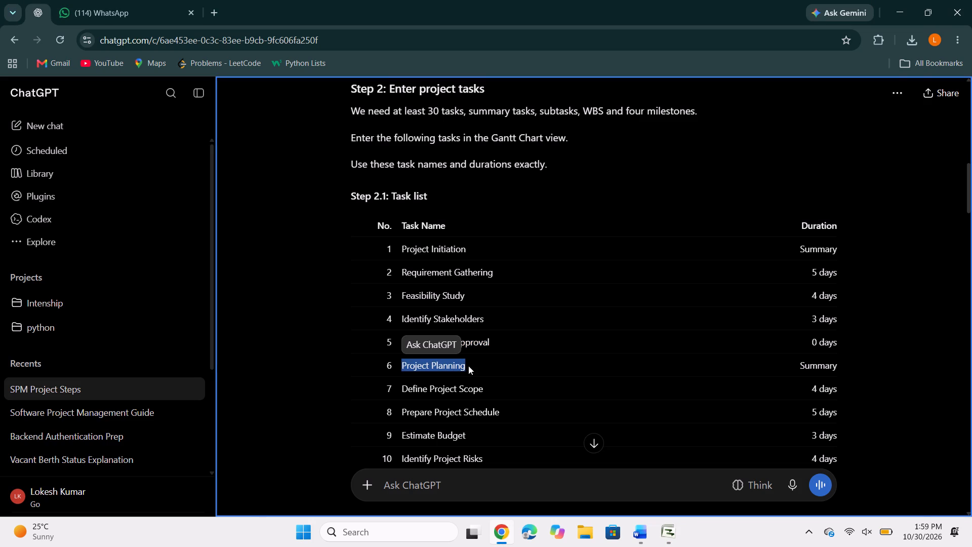
{"action": "key", "text": "alt+Tab"}
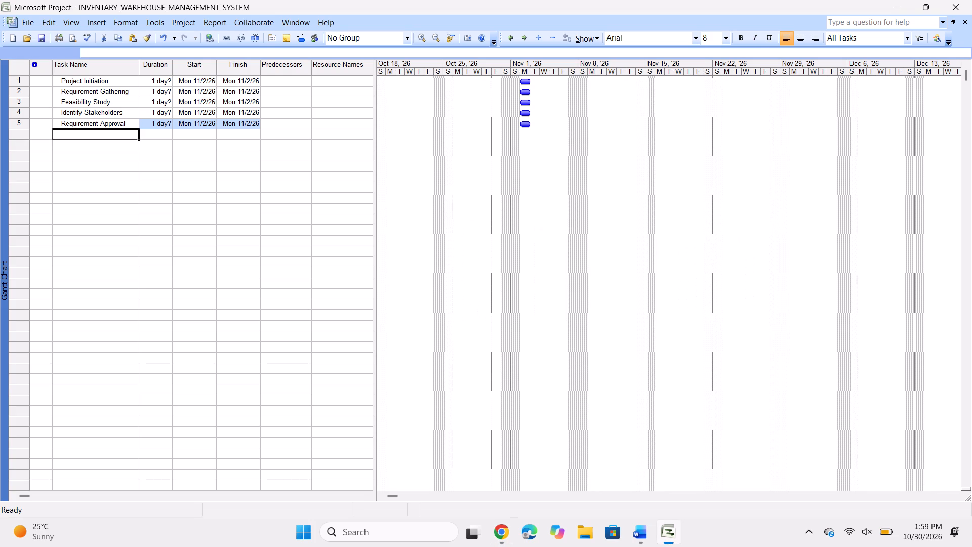
{"action": "key", "text": "ctrl+v"}
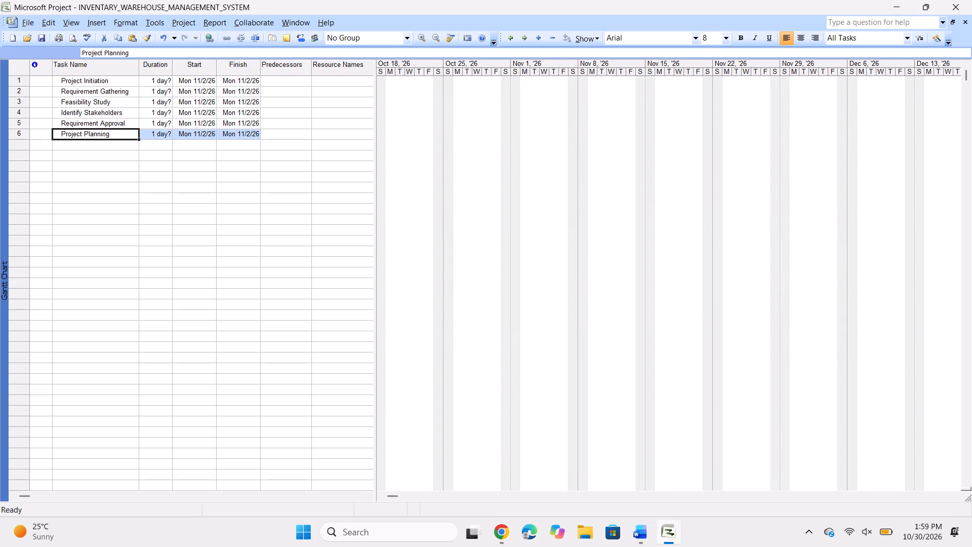
{"action": "key", "text": "Return"}
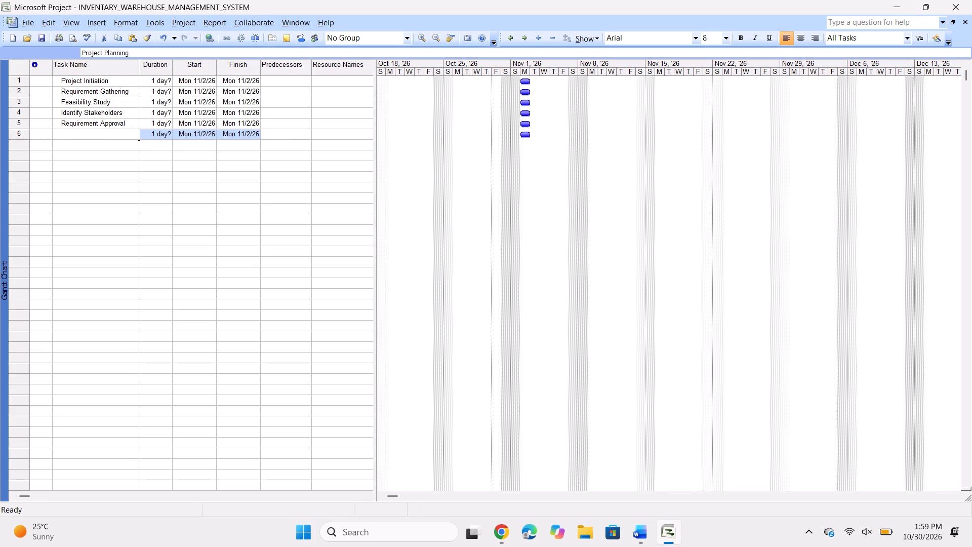
Enter Define Project Scope as the seventh task in the Gantt Chart, copying its name from the ChatGPT task list in Chrome.
{"action": "key", "text": "alt+Tab"}
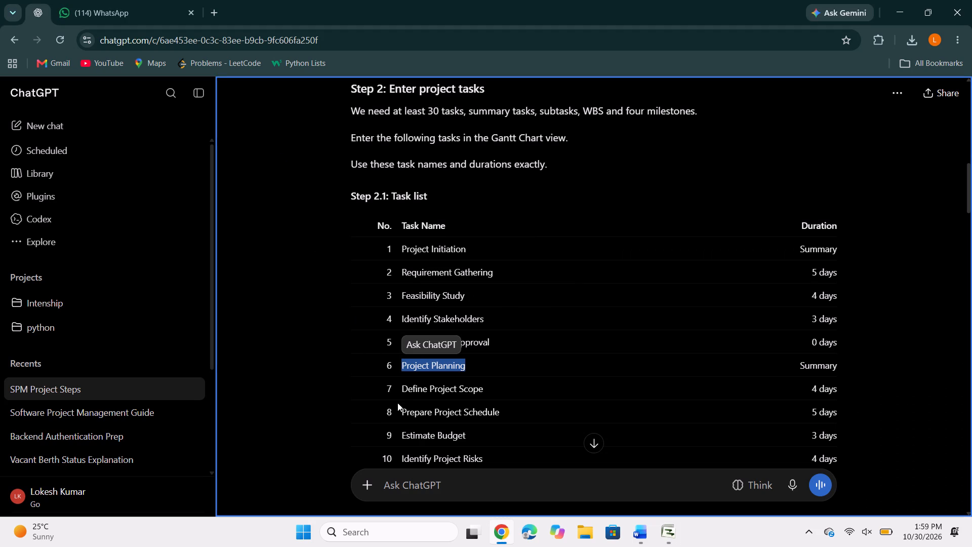
{"action": "left_click_drag", "start_coordinate": [404, 387], "coordinate": [484, 393]}
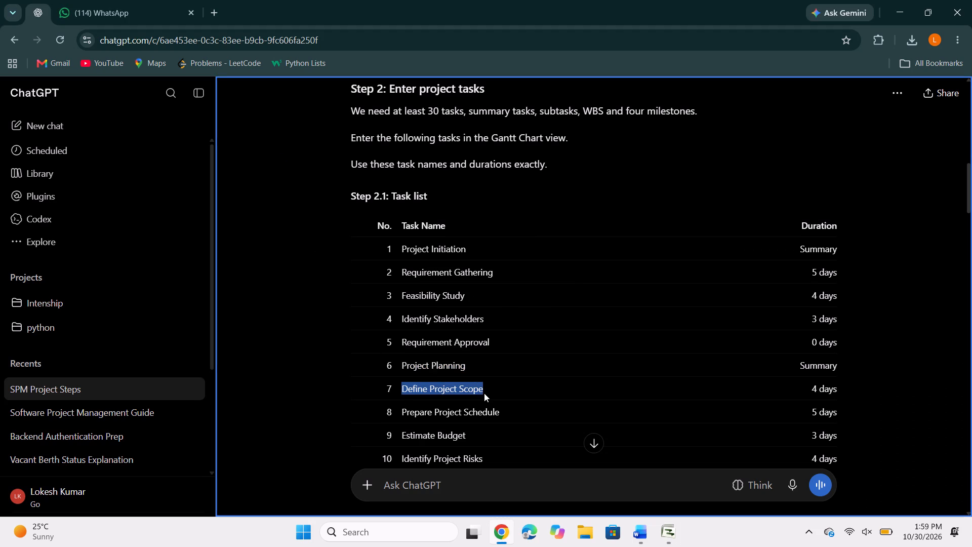
{"action": "left_click_drag", "start_coordinate": [484, 393], "coordinate": [485, 393]}
{"action": "key", "text": "ctrl+c"}
{"action": "key", "text": "alt+Tab"}
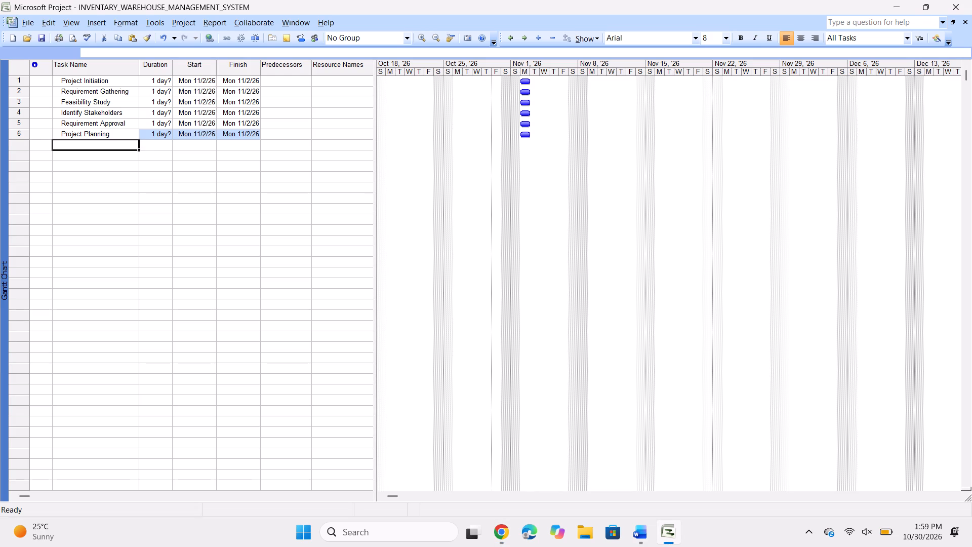
{"action": "left_click", "coordinate": [109, 146]}
{"action": "key", "text": "ctrl+v"}
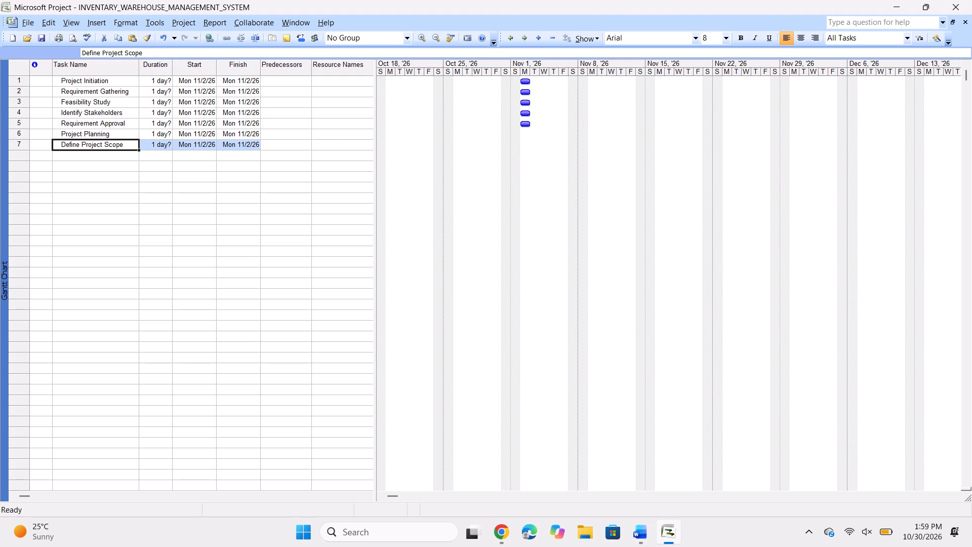
{"action": "key", "text": "Return"}
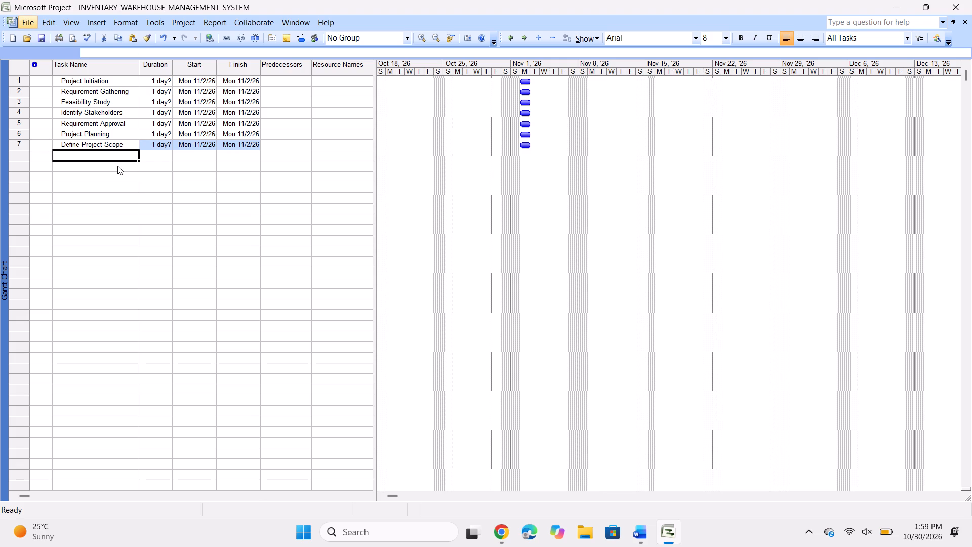
Enter Prepare Project Schedule as the eighth task in the Gantt Chart, copying its name from the ChatGPT task list in Chrome.
{"action": "key", "text": "alt+Tab"}
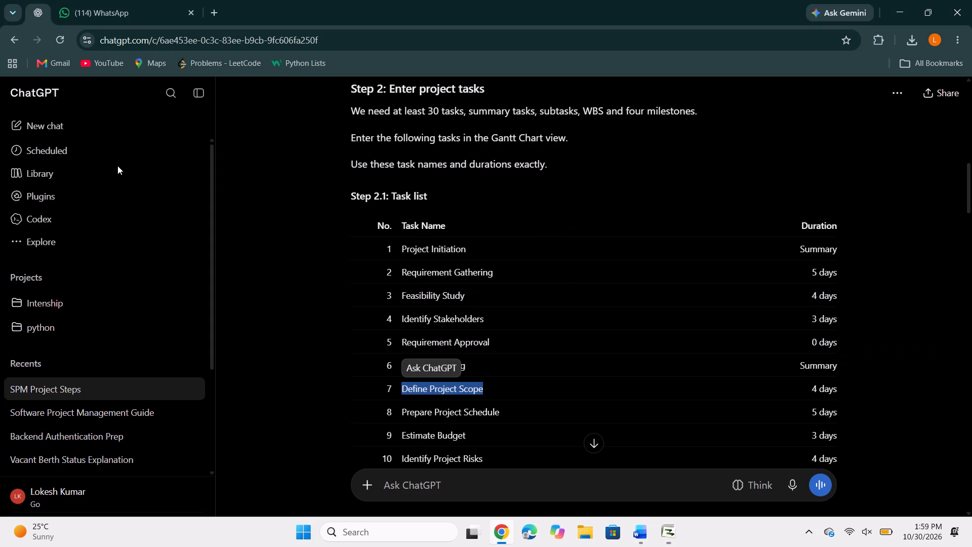
{"action": "left_click_drag", "start_coordinate": [402, 410], "coordinate": [413, 409]}
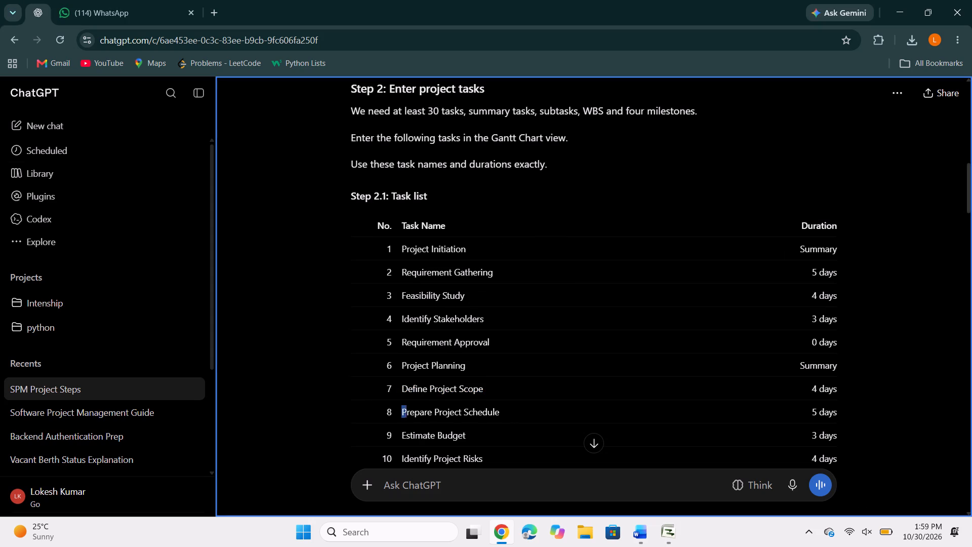
{"action": "left_click_drag", "start_coordinate": [413, 409], "coordinate": [511, 407]}
{"action": "key", "text": "ctrl+c"}
{"action": "key", "text": "alt+Tab"}
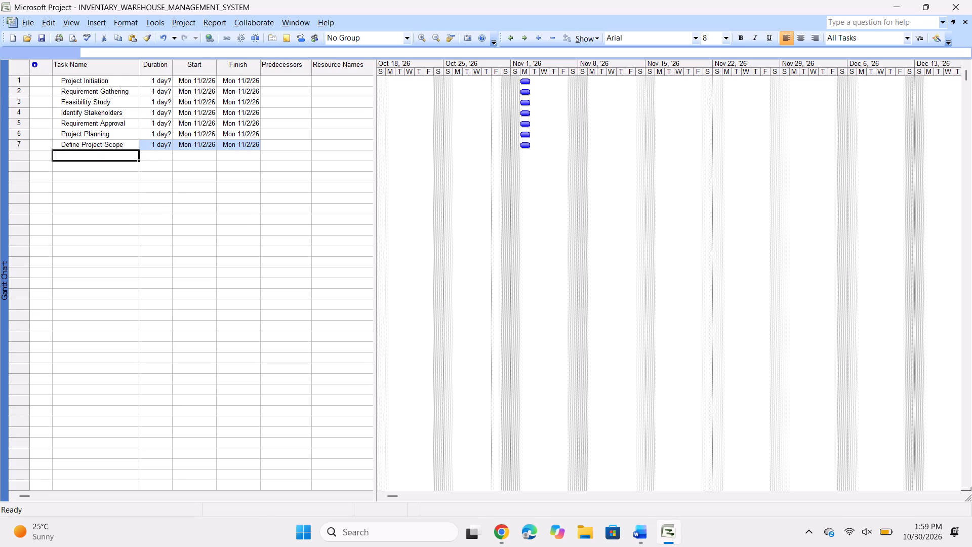
{"action": "left_click", "coordinate": [78, 157]}
{"action": "key", "text": "ctrl+v"}
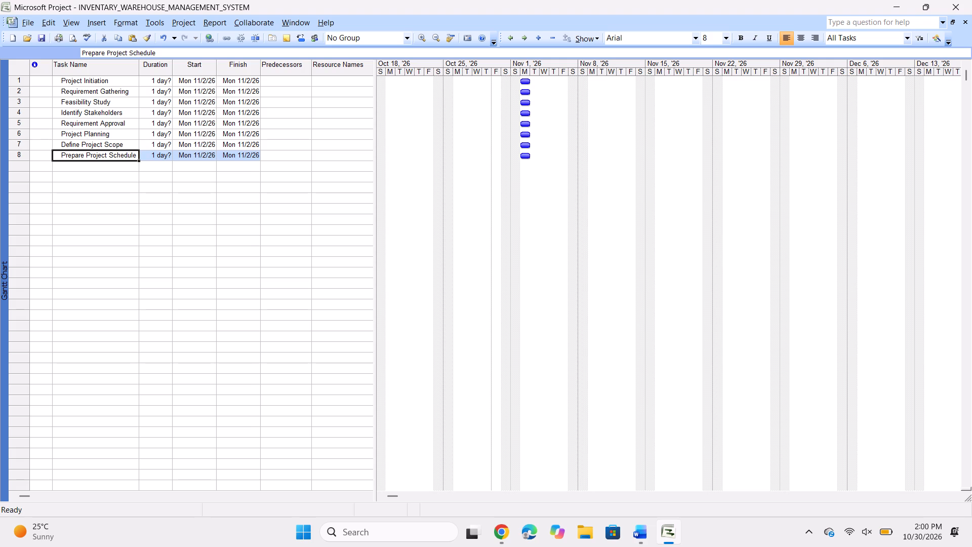
{"action": "left_click", "coordinate": [94, 168]}
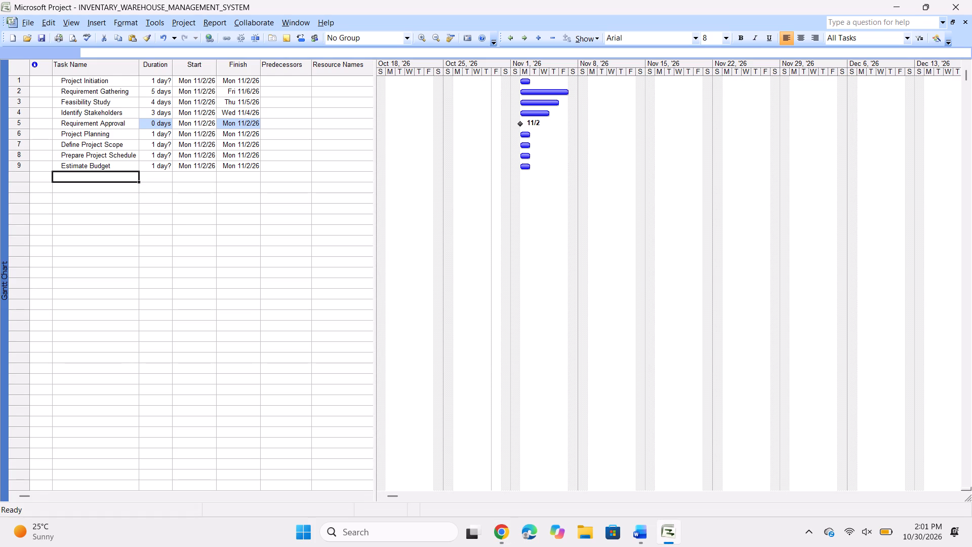
{"action": "key", "text": "ctrl+v"}
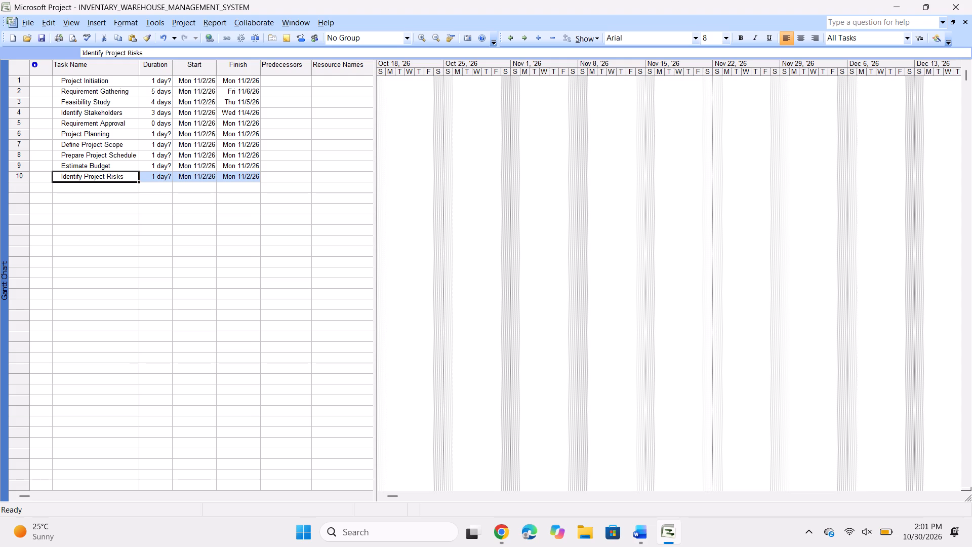
Enter Planning Approval as the eleventh task in the Gantt Chart, copying its name from the ChatGPT task list in Chrome.
{"action": "key", "text": "alt+Tab"}
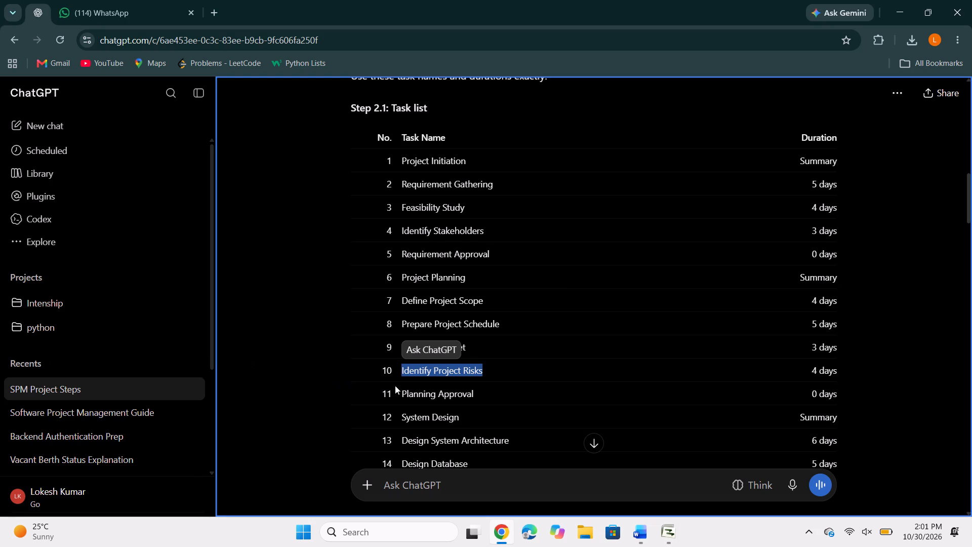
{"action": "left_click_drag", "start_coordinate": [399, 391], "coordinate": [553, 395]}
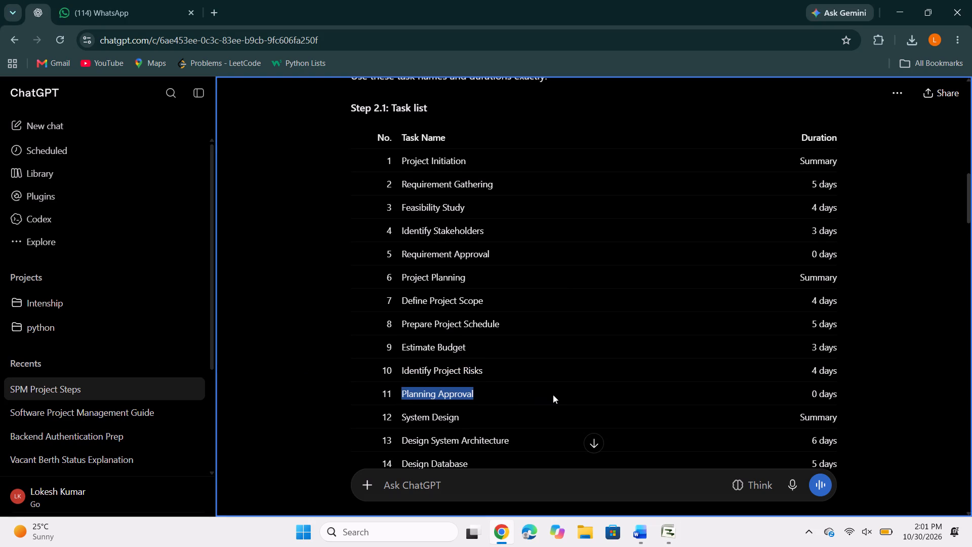
{"action": "key", "text": "ctrl+c"}
{"action": "key", "text": "alt+Tab"}
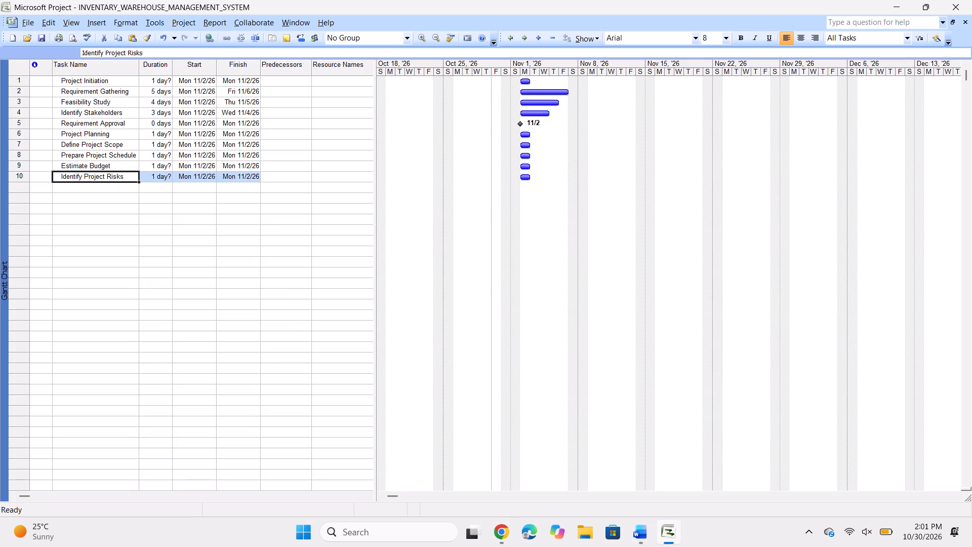
{"action": "left_click", "coordinate": [100, 189]}
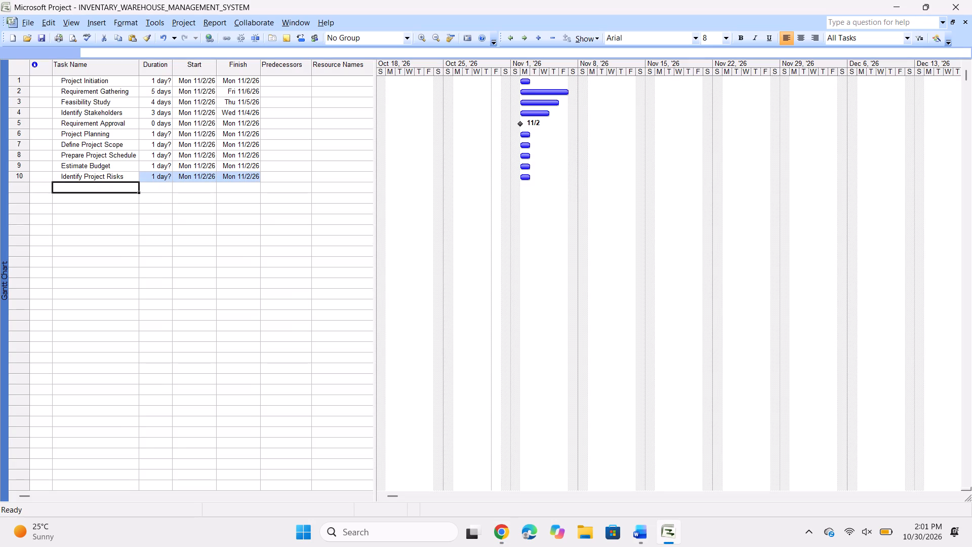
{"action": "key", "text": "ctrl+v"}
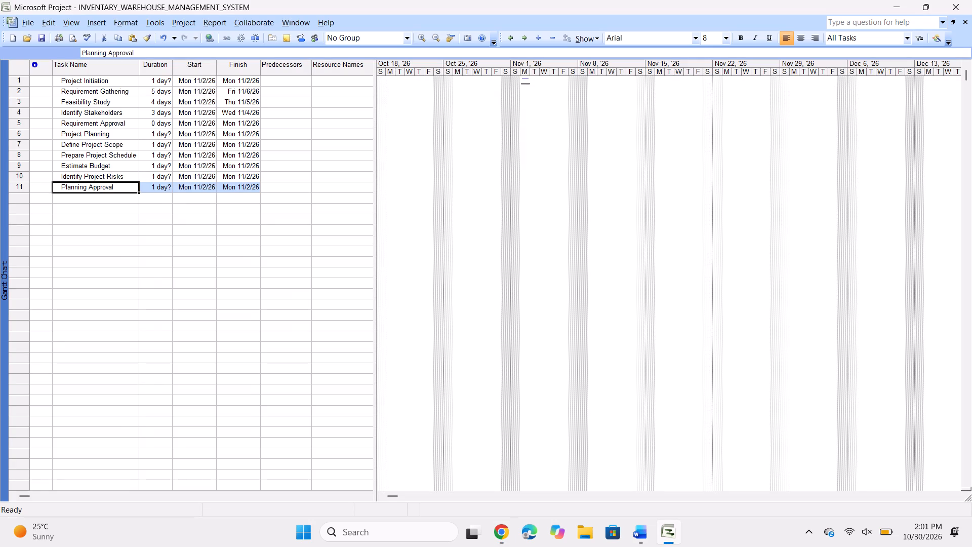
Set the durations of Define Project Scope to 4 days and Prepare Project Schedule to 5 days.
{"action": "left_click", "coordinate": [154, 145]}
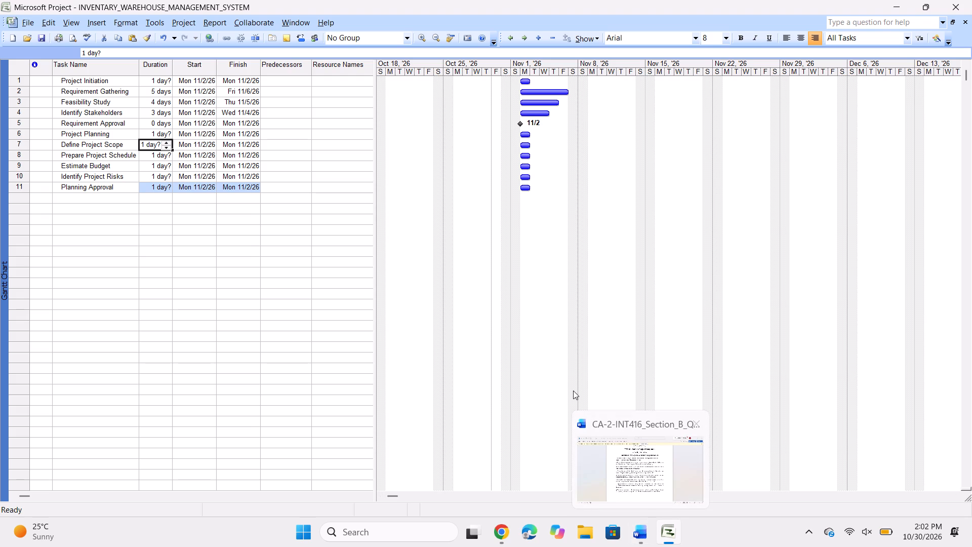
{"action": "key", "text": "alt+Tab"}
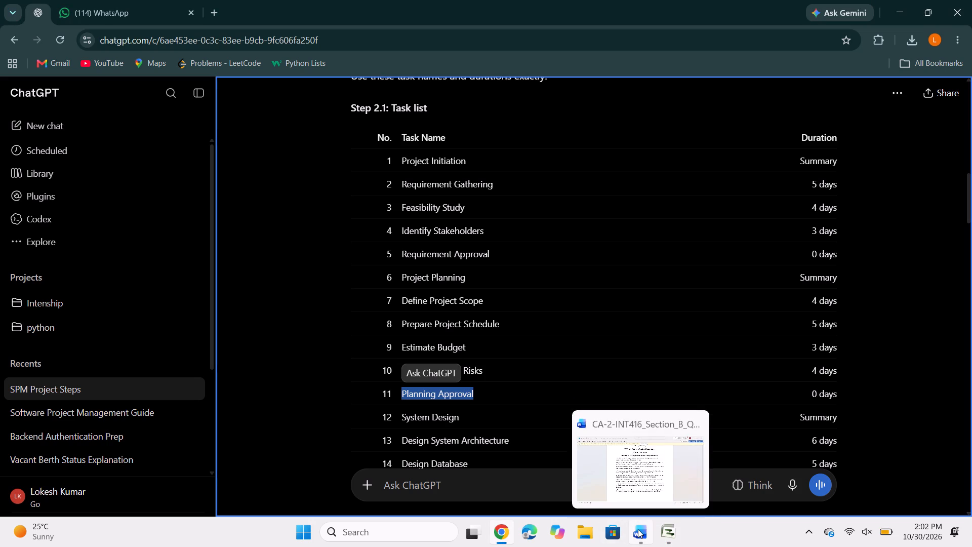
{"action": "key", "text": "alt+Tab"}
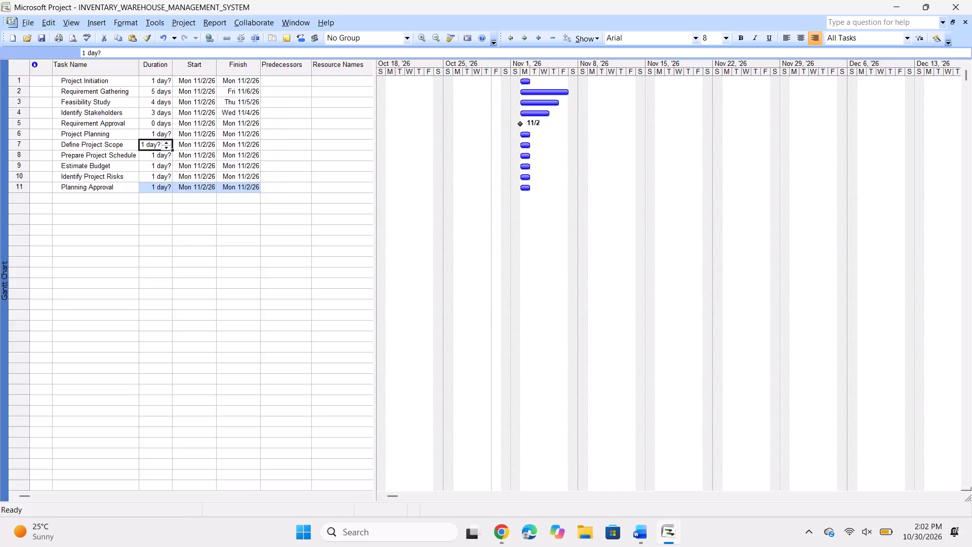
{"action": "double_click", "coordinate": [165, 143]}
{"action": "left_click", "coordinate": [165, 143]}
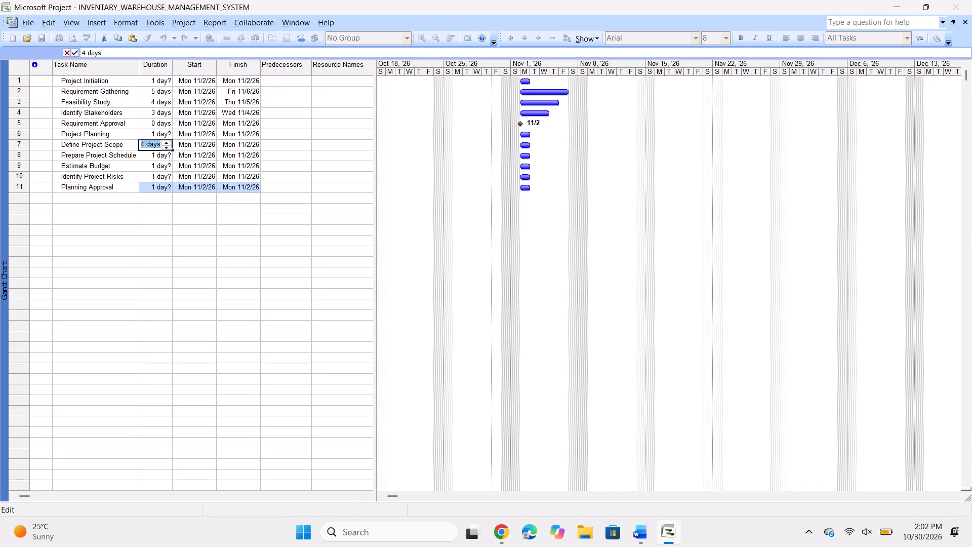
{"action": "left_click", "coordinate": [153, 157]}
{"action": "triple_click", "coordinate": [165, 151]}
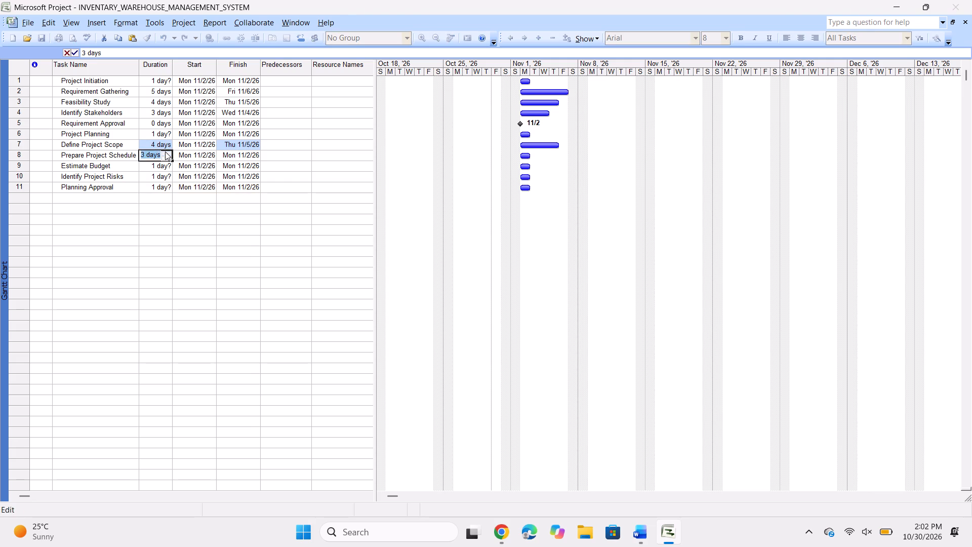
{"action": "left_click", "coordinate": [165, 151]}
Set the durations of Estimate Budget to 3 days, Identify Project Risks to 4 days and Planning Approval to 0 days.
{"action": "left_click", "coordinate": [157, 168]}
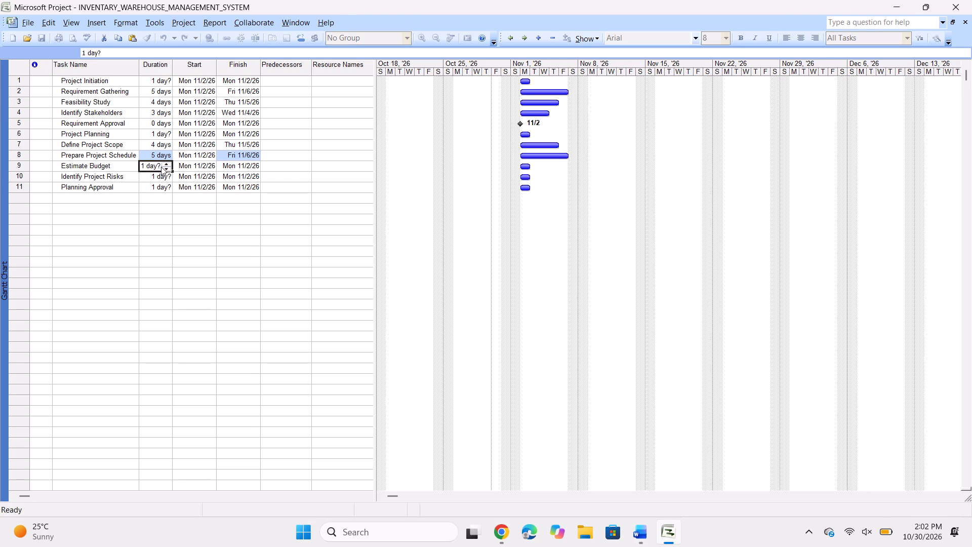
{"action": "triple_click", "coordinate": [165, 164]}
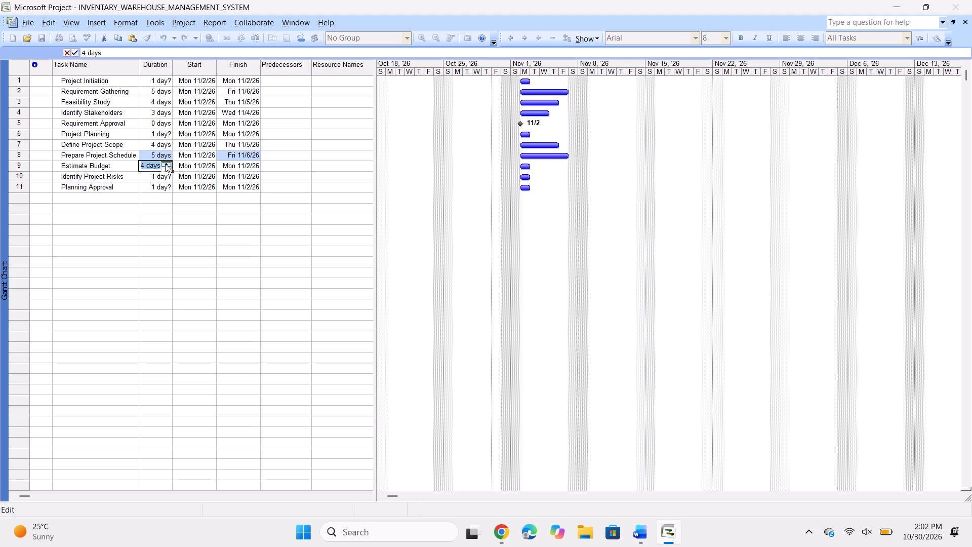
{"action": "left_click", "coordinate": [166, 167]}
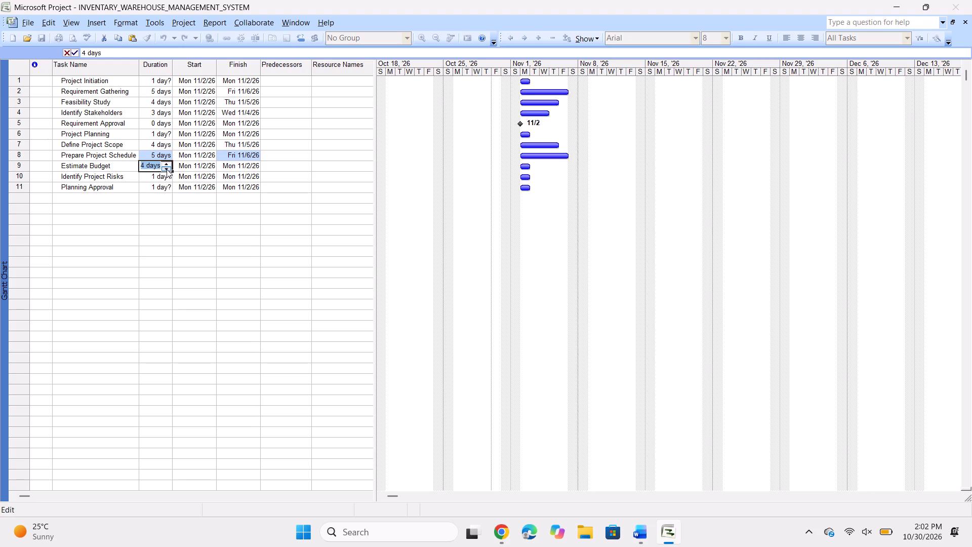
{"action": "left_click", "coordinate": [167, 169]}
{"action": "left_click", "coordinate": [156, 178]}
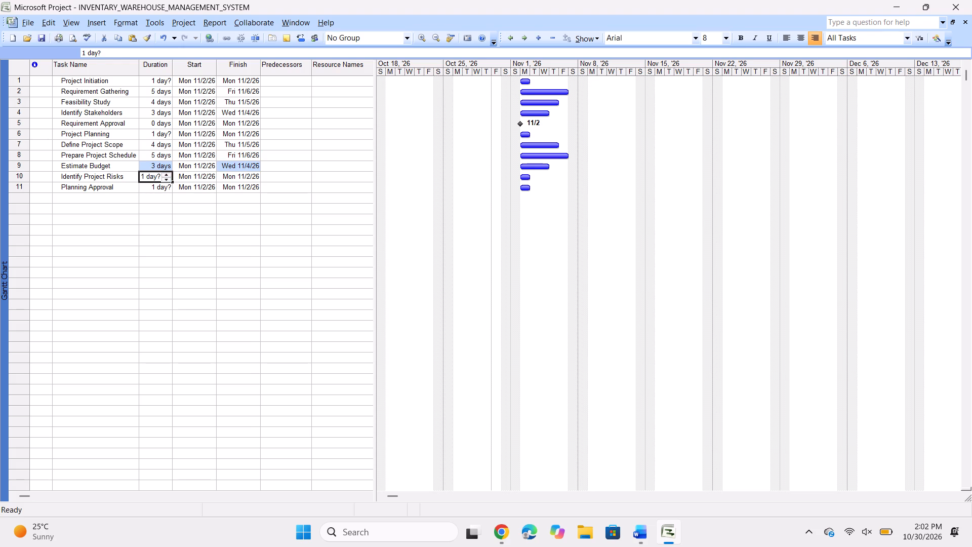
{"action": "triple_click", "coordinate": [166, 174]}
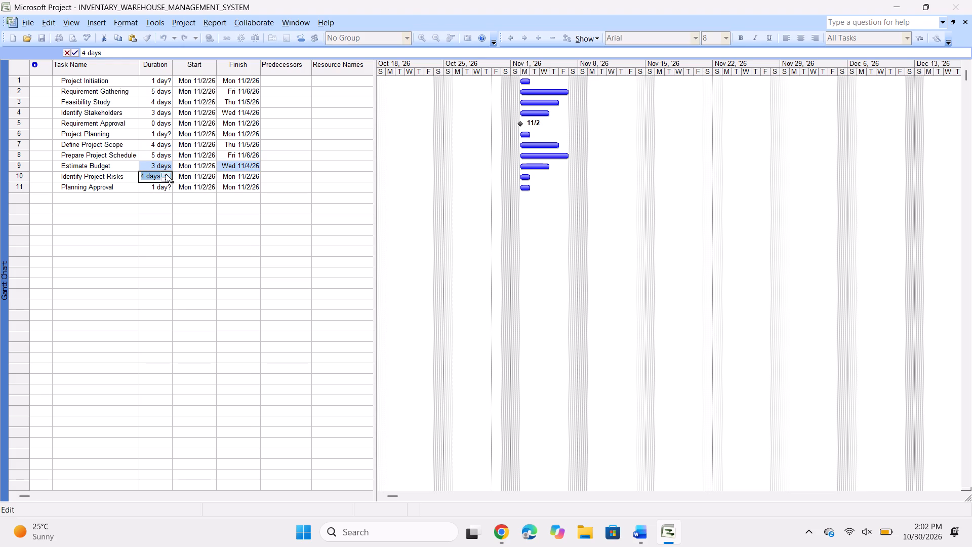
{"action": "left_click", "coordinate": [160, 186]}
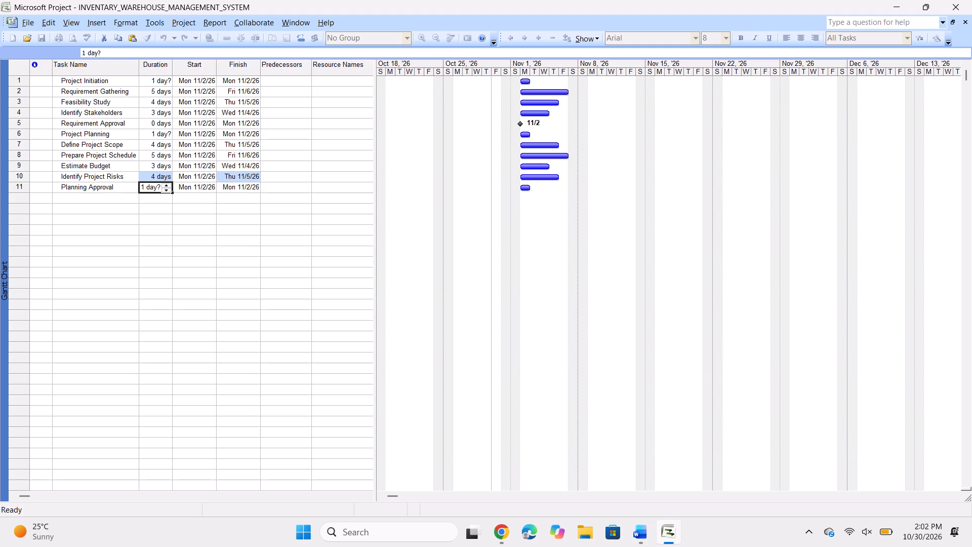
{"action": "left_click", "coordinate": [164, 189]}
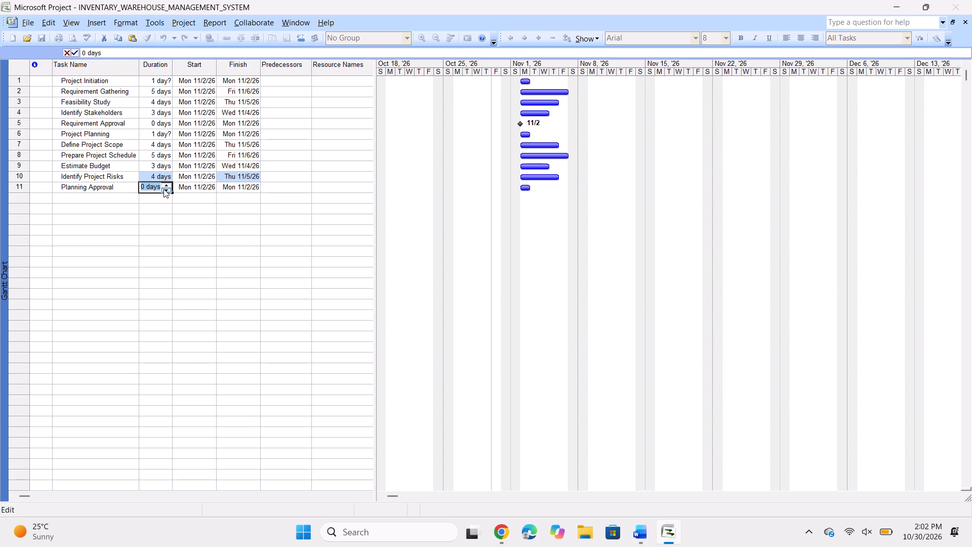
{"action": "left_click", "coordinate": [101, 198]}
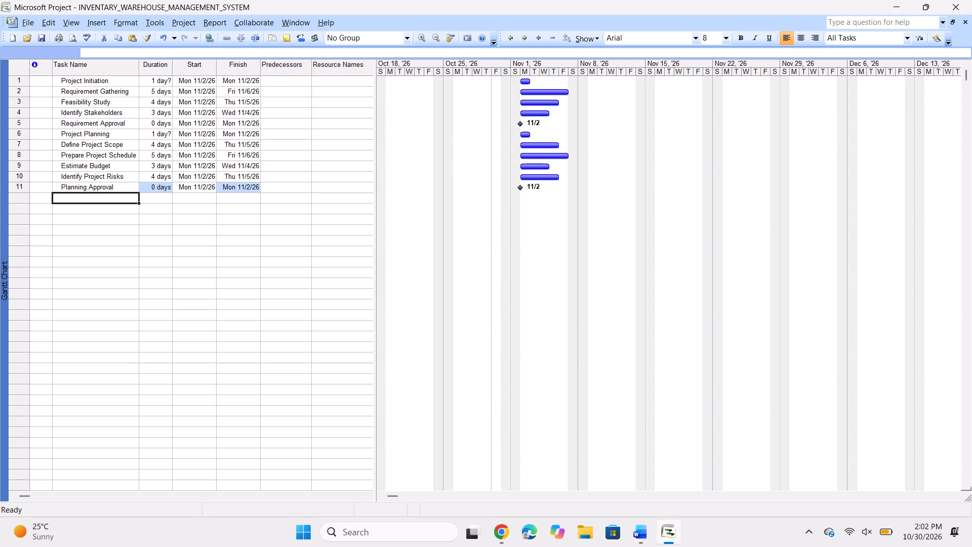
{"action": "left_click", "coordinate": [640, 536]}
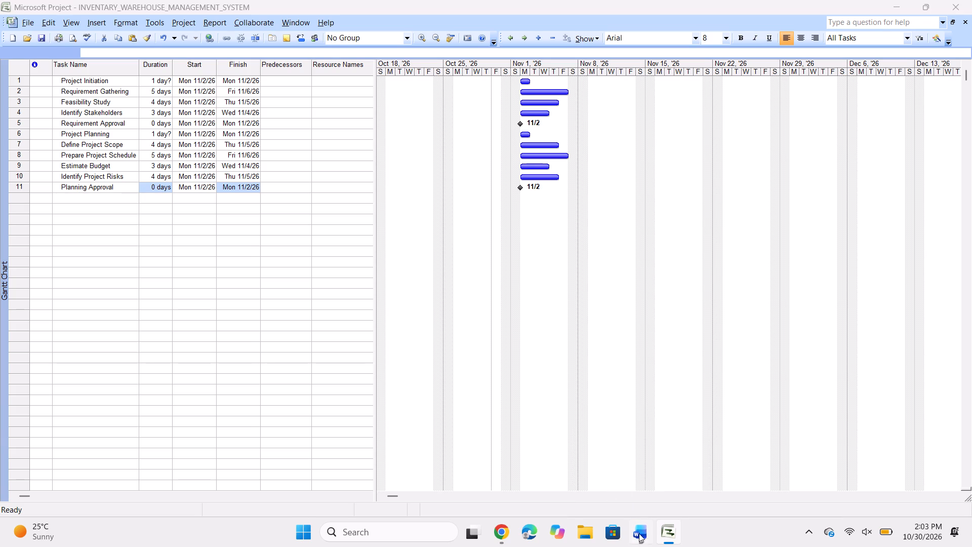
{"action": "left_click", "coordinate": [641, 539]}
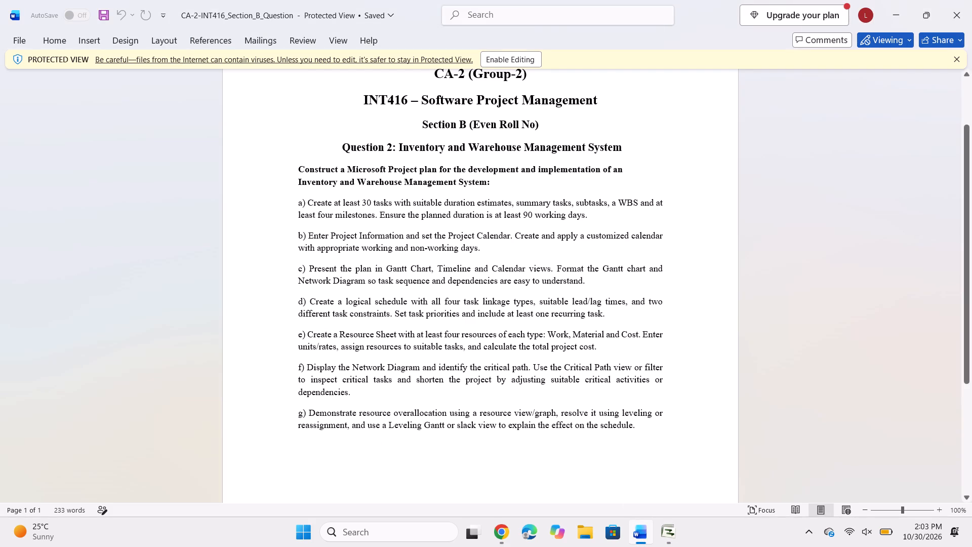
{"action": "scroll", "coordinate": [545, 340], "scroll_direction": "left", "scroll_amount": 1}
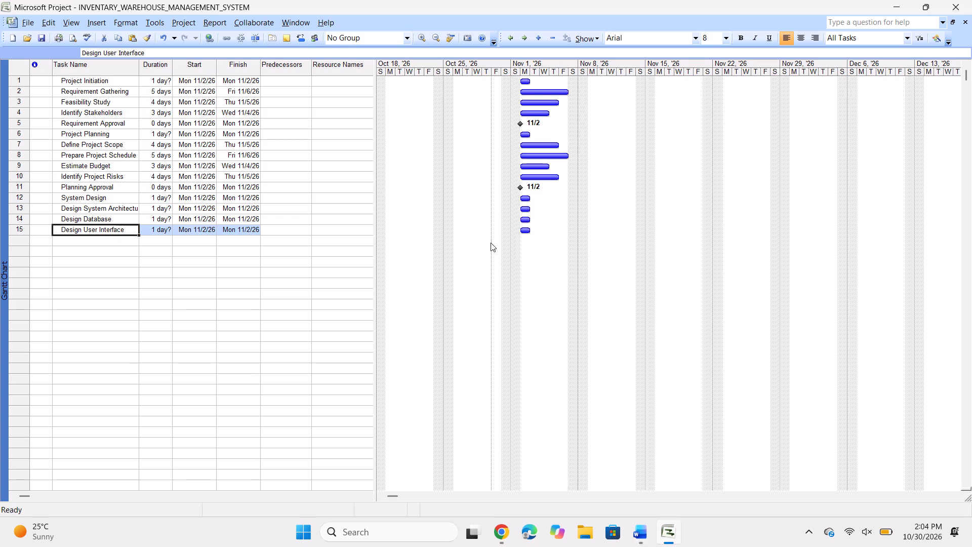
{"action": "key", "text": "Return"}
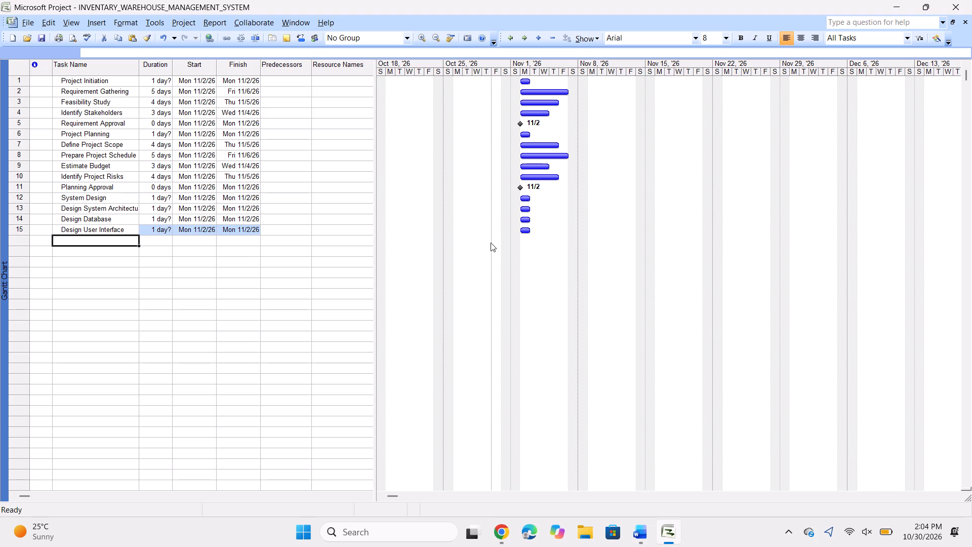
Enter Design Inventory Module as the sixteenth task in the Gantt Chart, copying its name from the ChatGPT task list in Chrome.
{"action": "key", "text": "alt+Tab"}
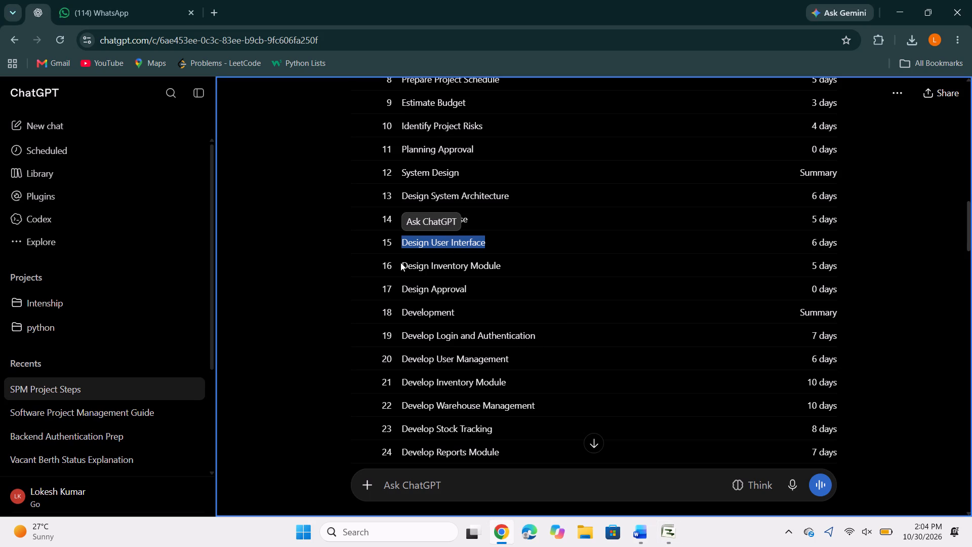
{"action": "left_click_drag", "start_coordinate": [400, 262], "coordinate": [500, 264]}
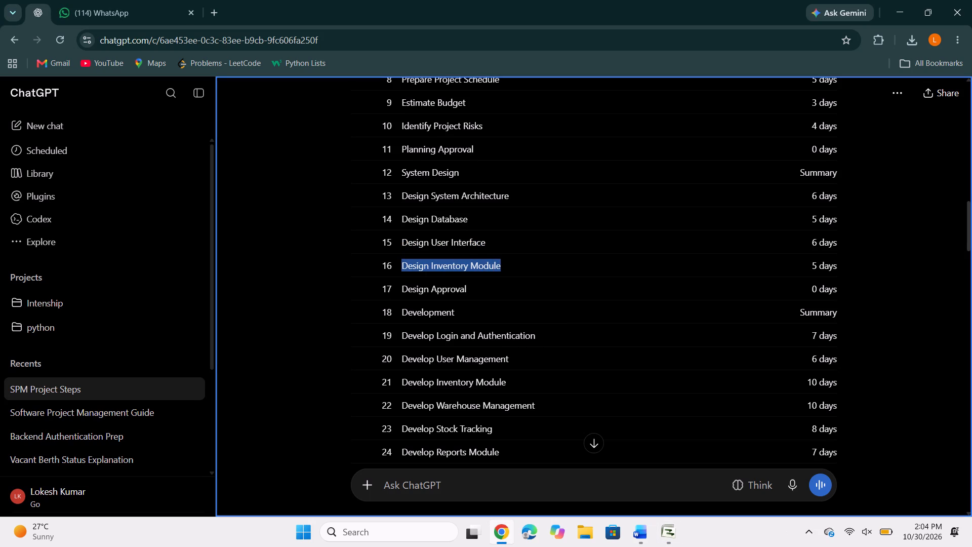
{"action": "key", "text": "ctrl+c"}
{"action": "left_click", "coordinate": [500, 264]}
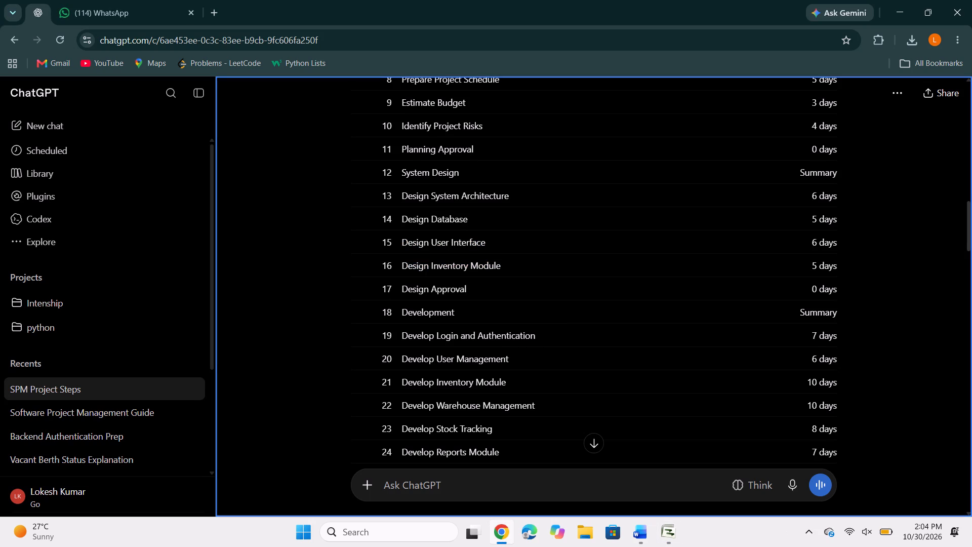
{"action": "key", "text": "alt+Tab"}
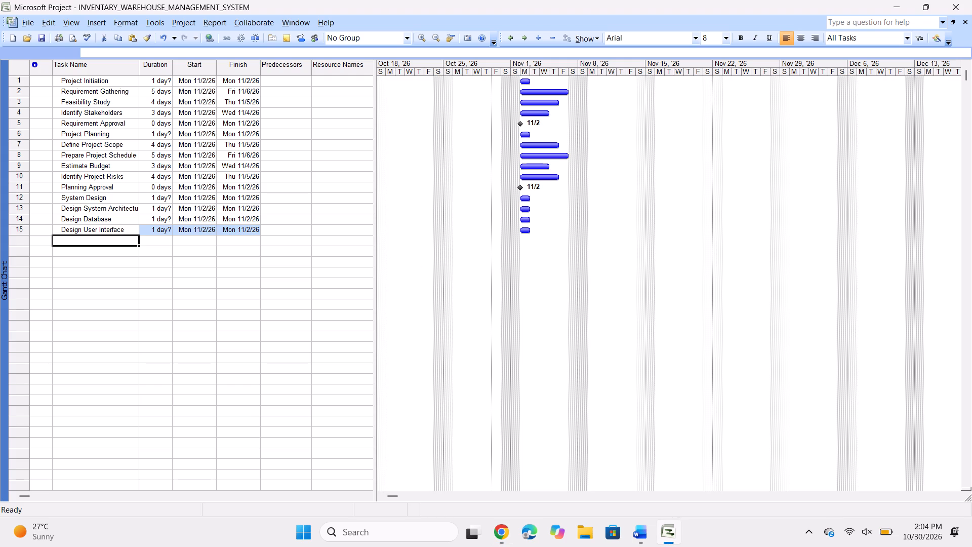
{"action": "key", "text": "ctrl+v"}
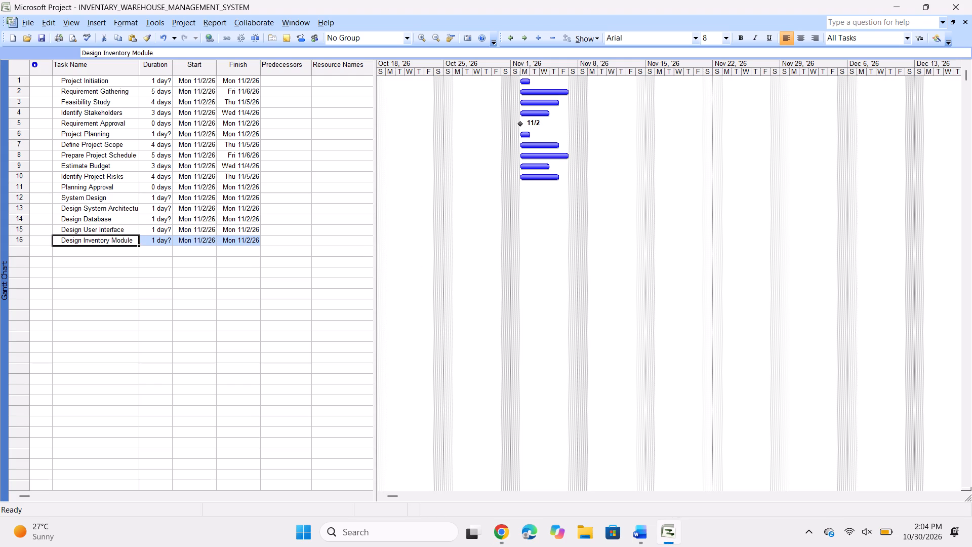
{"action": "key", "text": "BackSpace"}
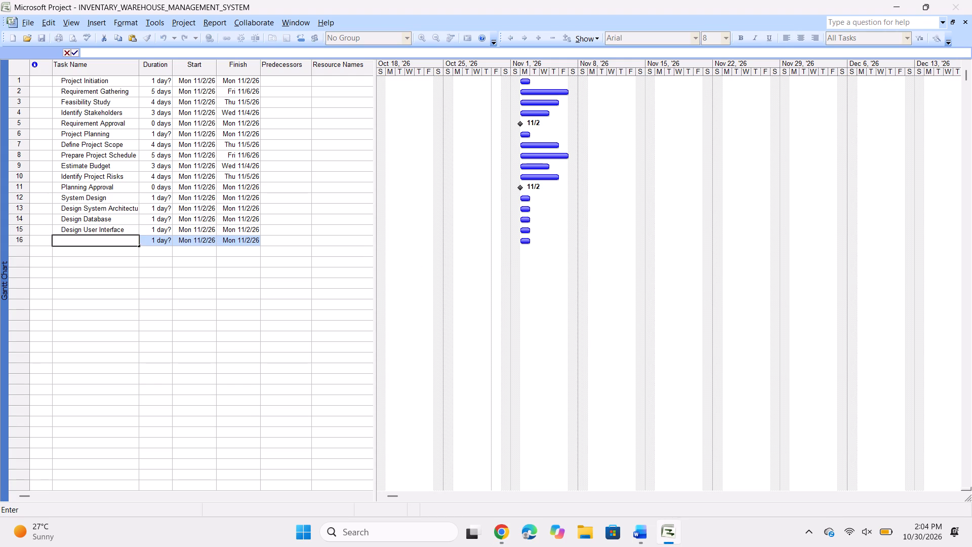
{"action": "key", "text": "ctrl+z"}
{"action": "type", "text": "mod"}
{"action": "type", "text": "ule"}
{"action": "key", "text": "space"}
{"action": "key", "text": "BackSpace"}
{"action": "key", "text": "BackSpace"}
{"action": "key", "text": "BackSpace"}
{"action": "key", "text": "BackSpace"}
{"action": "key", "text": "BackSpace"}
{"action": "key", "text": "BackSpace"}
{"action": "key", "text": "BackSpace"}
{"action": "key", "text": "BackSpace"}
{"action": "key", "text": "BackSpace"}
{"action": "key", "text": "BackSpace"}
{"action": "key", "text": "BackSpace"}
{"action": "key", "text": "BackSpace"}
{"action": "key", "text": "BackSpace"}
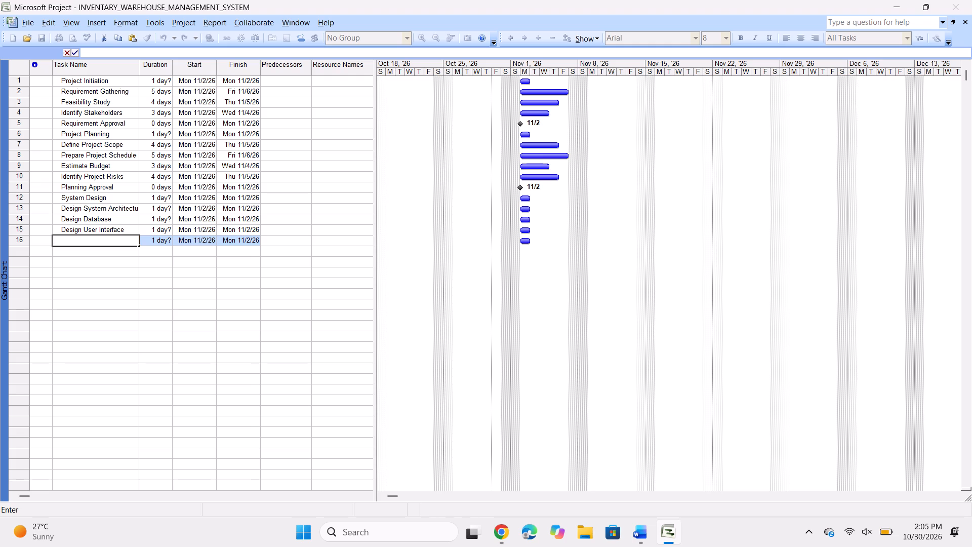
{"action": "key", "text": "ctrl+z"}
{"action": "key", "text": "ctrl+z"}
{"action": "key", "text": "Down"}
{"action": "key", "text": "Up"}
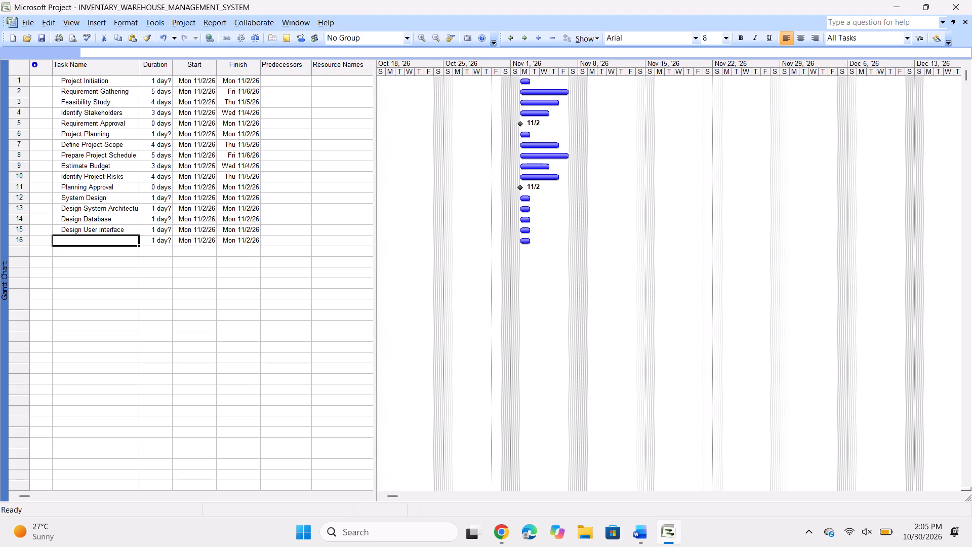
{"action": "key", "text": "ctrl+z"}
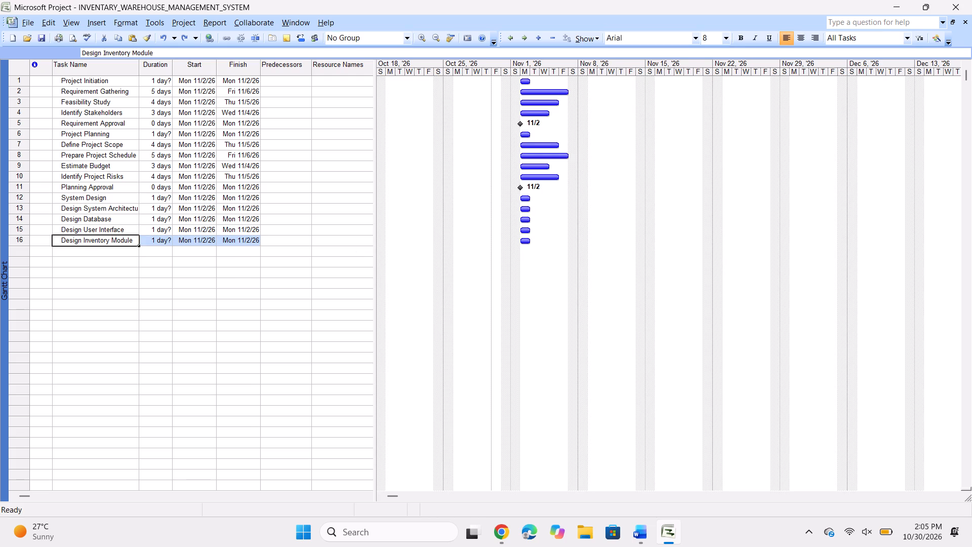
Enter Design Approval as the seventeenth task in the Gantt Chart, copying its name from the ChatGPT task list in Chrome.
{"action": "key", "text": "Return"}
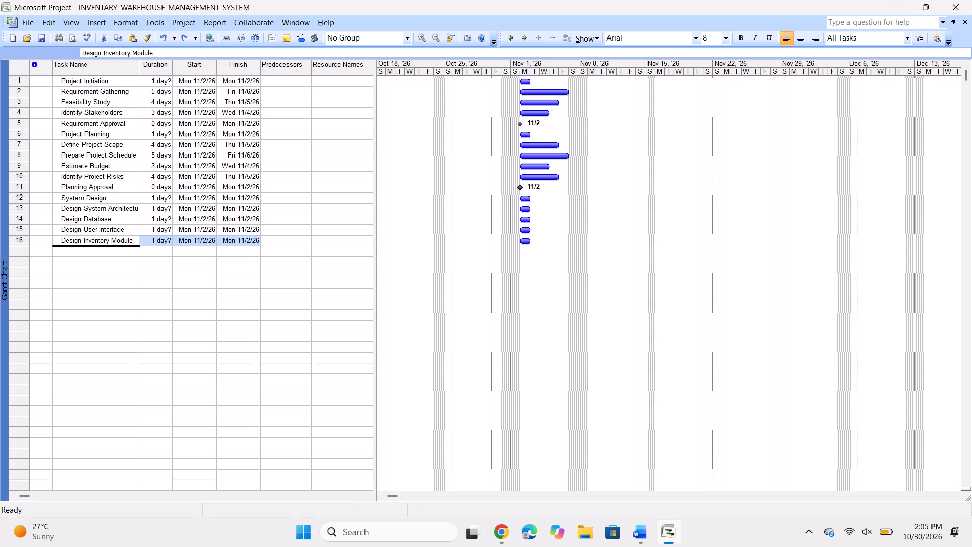
{"action": "key", "text": "alt+Tab"}
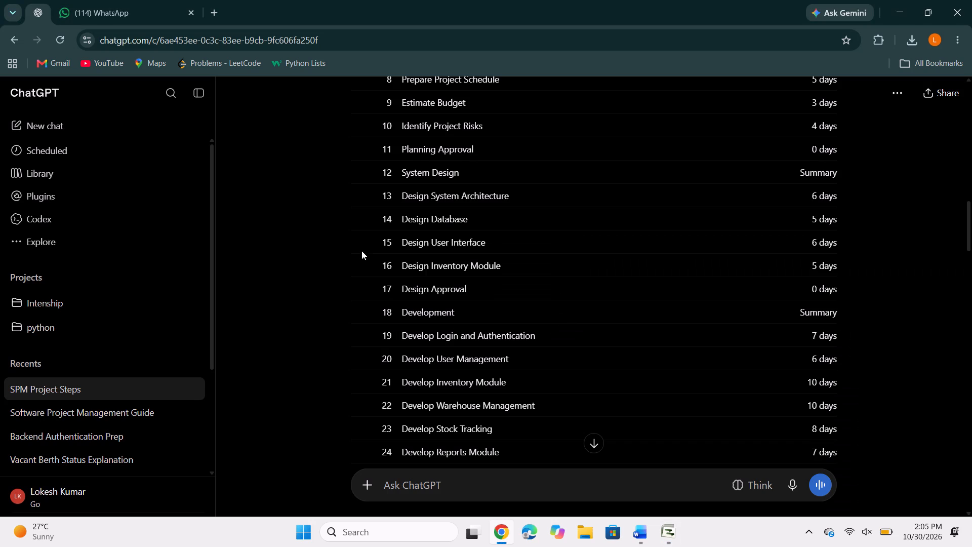
{"action": "scroll", "coordinate": [435, 264], "scroll_direction": "down", "scroll_amount": 1}
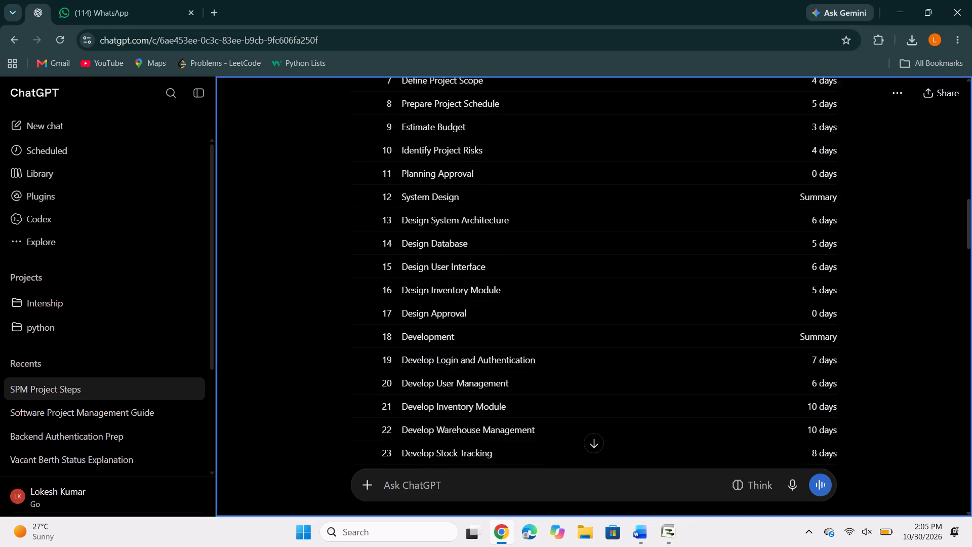
{"action": "scroll", "coordinate": [435, 264], "scroll_direction": "down", "scroll_amount": 1}
{"action": "key", "text": "alt+Tab"}
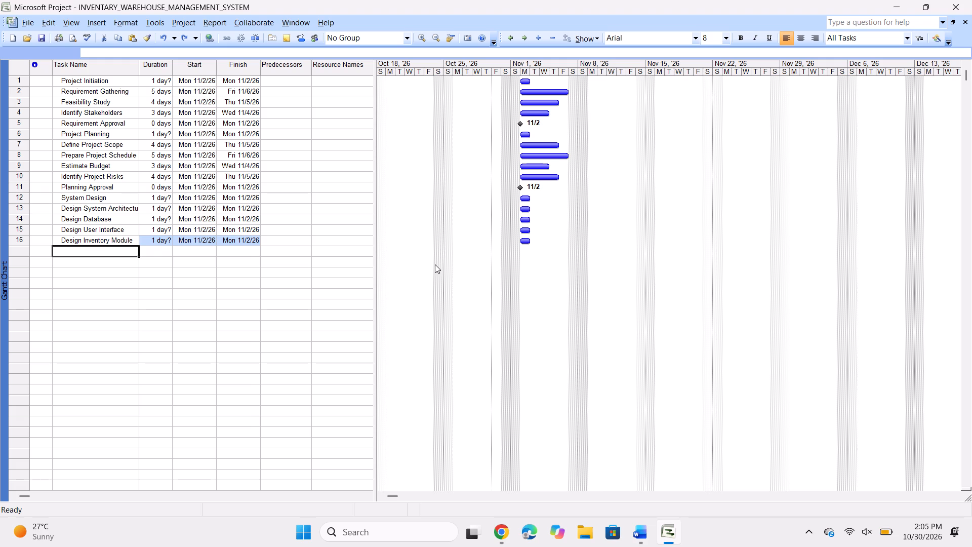
{"action": "key", "text": "alt+Tab"}
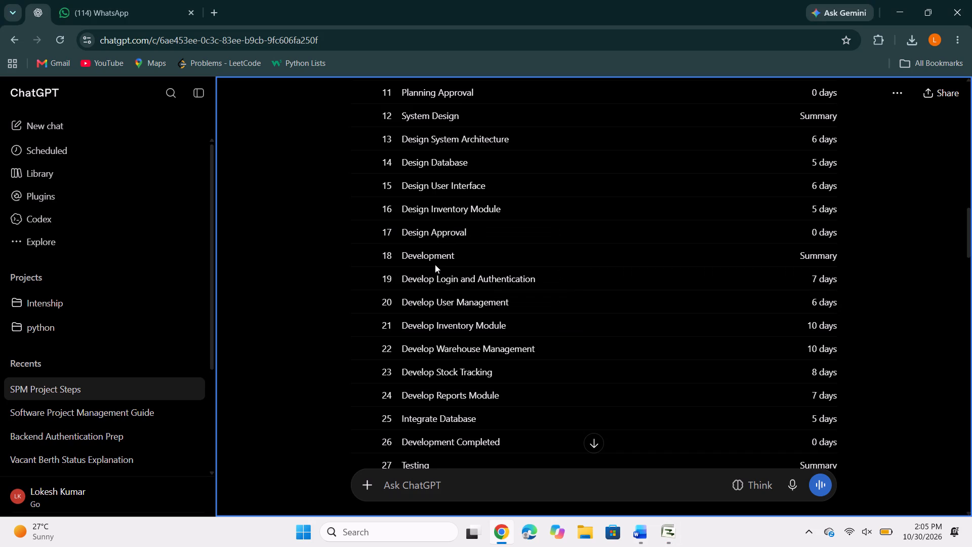
{"action": "left_click_drag", "start_coordinate": [398, 231], "coordinate": [401, 231]}
{"action": "left_click_drag", "start_coordinate": [401, 231], "coordinate": [471, 238]}
{"action": "key", "text": "ctrl+c"}
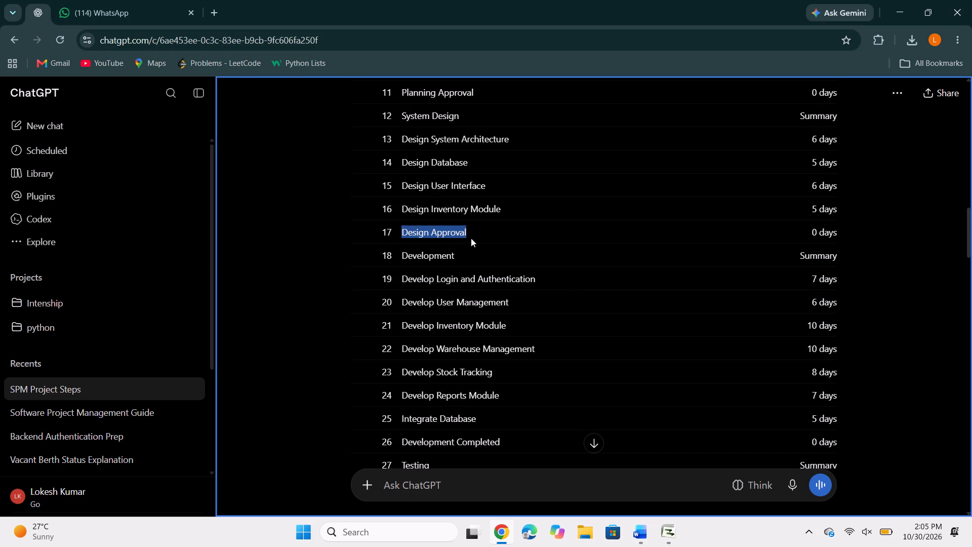
{"action": "key", "text": "alt+Tab"}
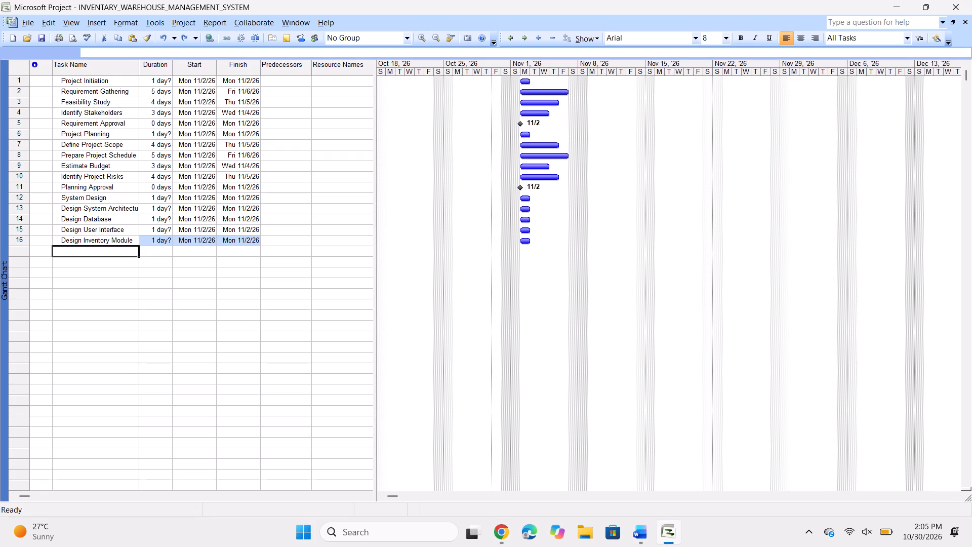
{"action": "key", "text": "ctrl+v"}
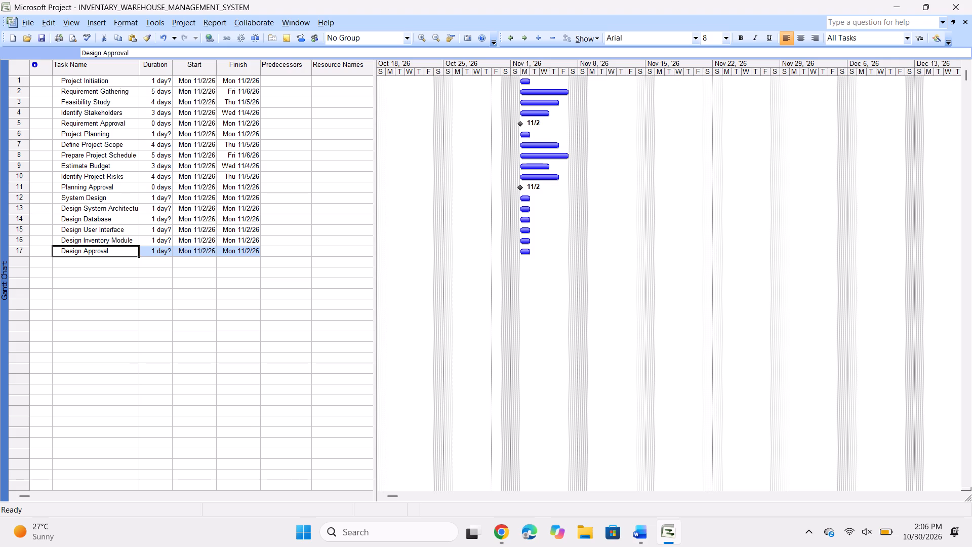
{"action": "key", "text": "Return"}
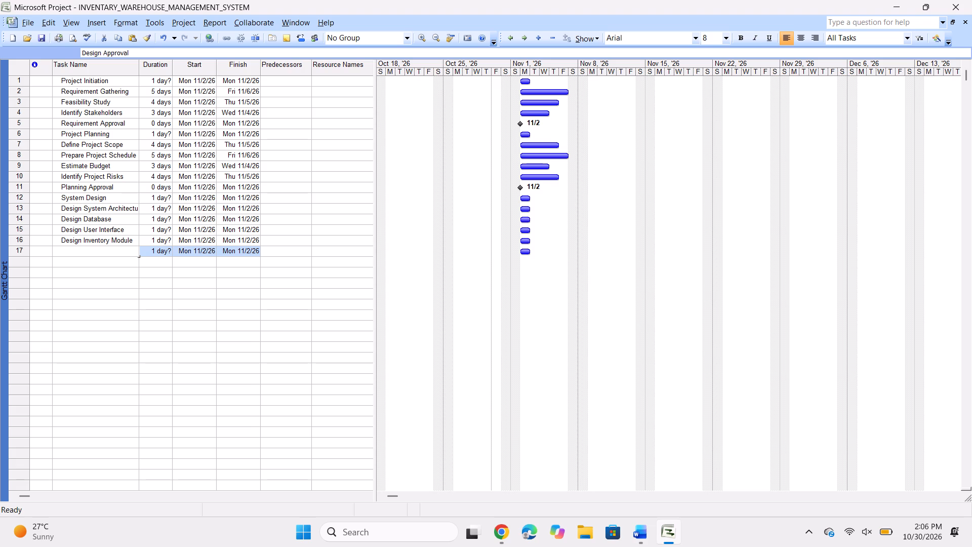
Enter Development as the eighteenth task in the Gantt Chart, copying its name from the ChatGPT task list in Chrome.
{"action": "key", "text": "alt+Tab"}
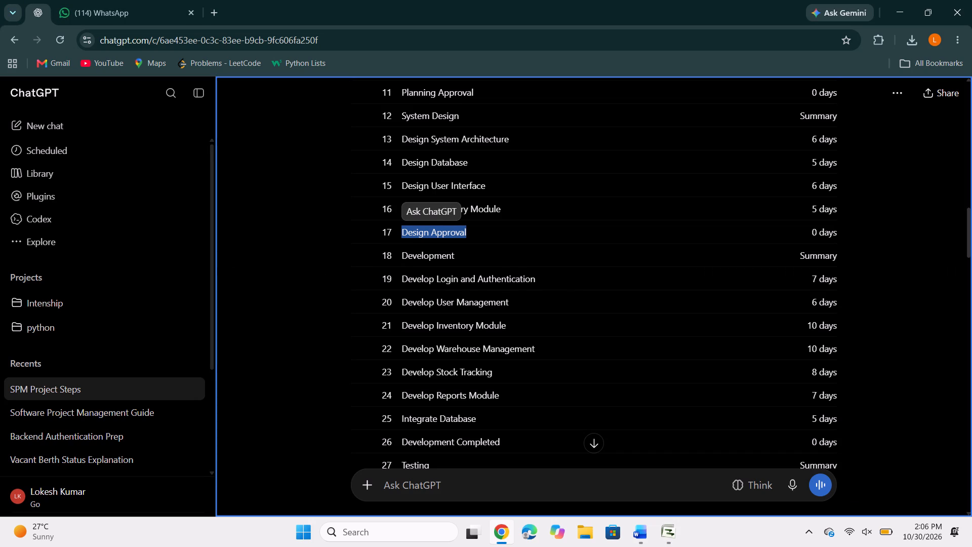
{"action": "left_click_drag", "start_coordinate": [402, 256], "coordinate": [467, 250]}
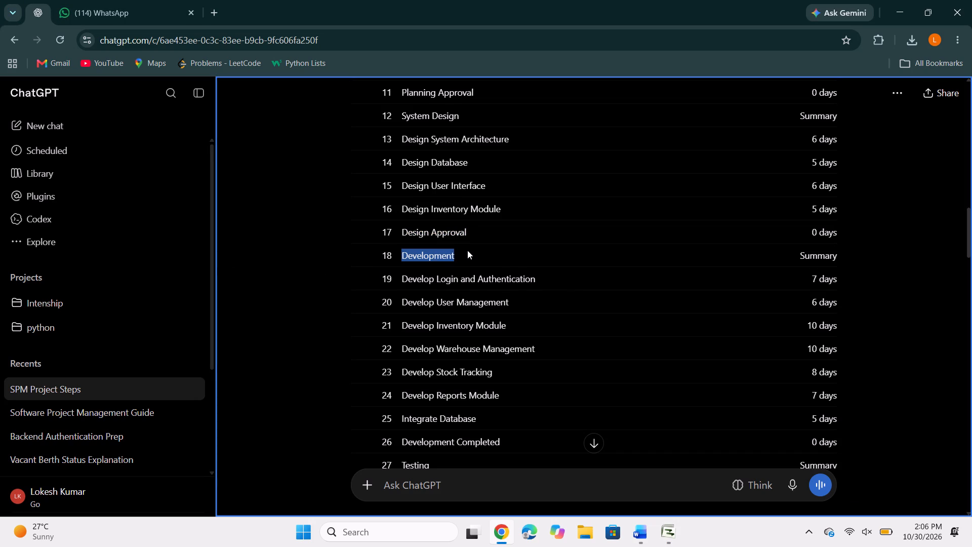
{"action": "key", "text": "ctrl+c"}
{"action": "key", "text": "alt+Tab"}
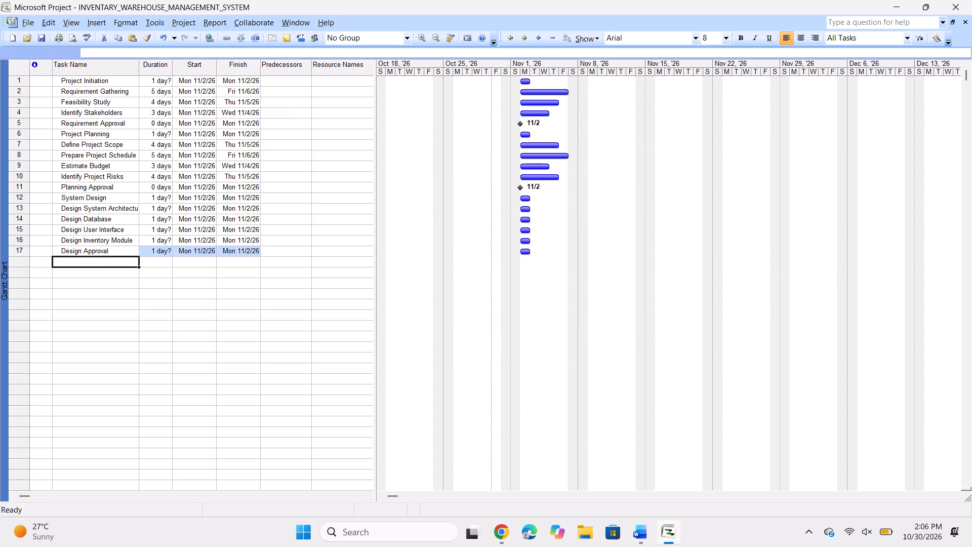
{"action": "key", "text": "ctrl+v"}
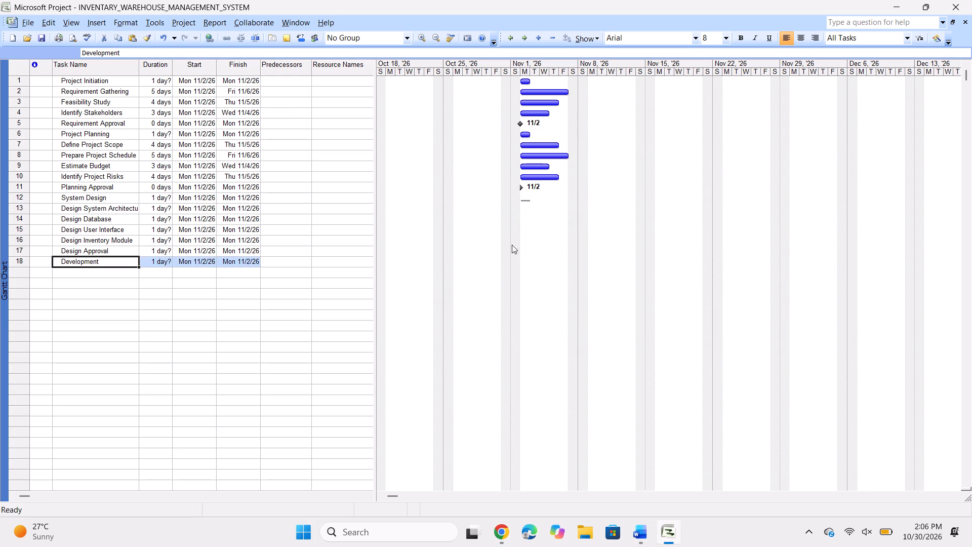
{"action": "scroll", "coordinate": [527, 245], "scroll_direction": "up", "scroll_amount": 2}
{"action": "key", "text": "Return"}
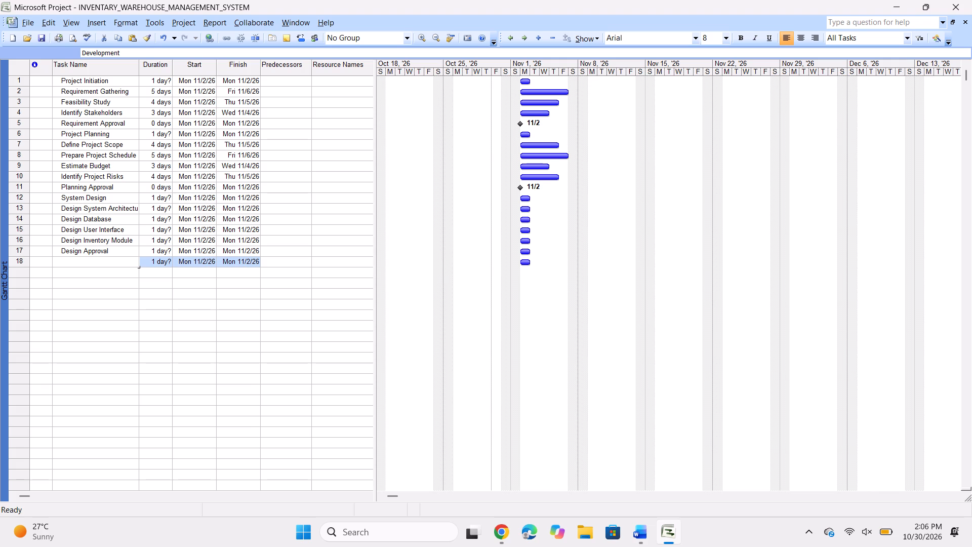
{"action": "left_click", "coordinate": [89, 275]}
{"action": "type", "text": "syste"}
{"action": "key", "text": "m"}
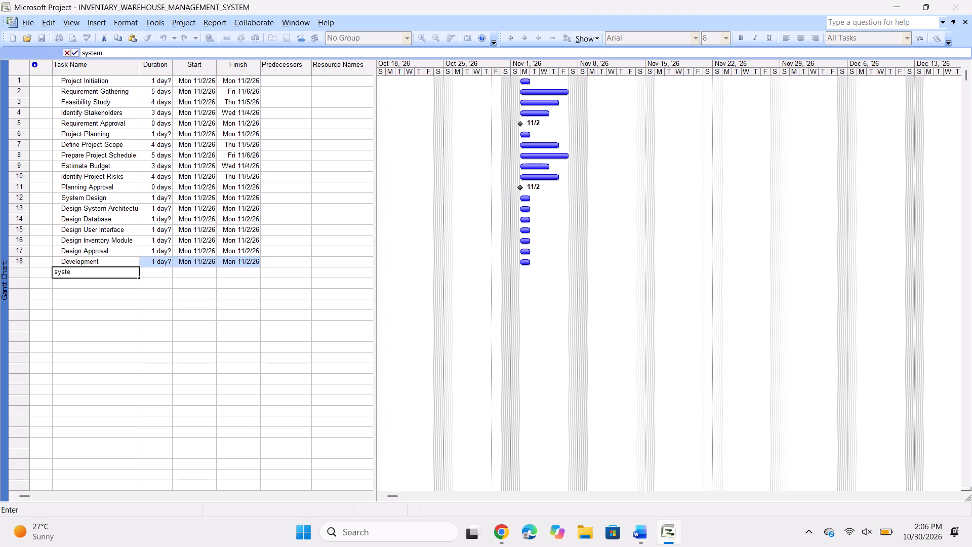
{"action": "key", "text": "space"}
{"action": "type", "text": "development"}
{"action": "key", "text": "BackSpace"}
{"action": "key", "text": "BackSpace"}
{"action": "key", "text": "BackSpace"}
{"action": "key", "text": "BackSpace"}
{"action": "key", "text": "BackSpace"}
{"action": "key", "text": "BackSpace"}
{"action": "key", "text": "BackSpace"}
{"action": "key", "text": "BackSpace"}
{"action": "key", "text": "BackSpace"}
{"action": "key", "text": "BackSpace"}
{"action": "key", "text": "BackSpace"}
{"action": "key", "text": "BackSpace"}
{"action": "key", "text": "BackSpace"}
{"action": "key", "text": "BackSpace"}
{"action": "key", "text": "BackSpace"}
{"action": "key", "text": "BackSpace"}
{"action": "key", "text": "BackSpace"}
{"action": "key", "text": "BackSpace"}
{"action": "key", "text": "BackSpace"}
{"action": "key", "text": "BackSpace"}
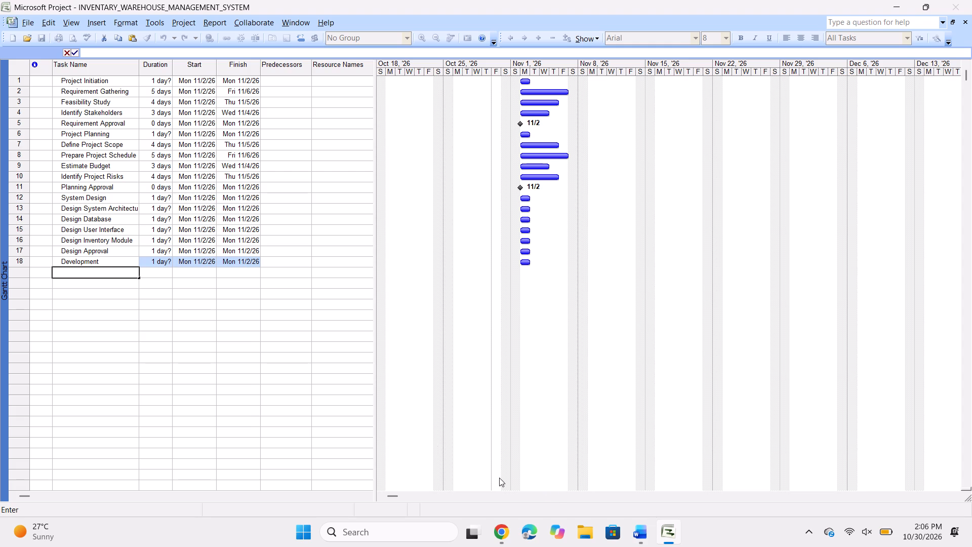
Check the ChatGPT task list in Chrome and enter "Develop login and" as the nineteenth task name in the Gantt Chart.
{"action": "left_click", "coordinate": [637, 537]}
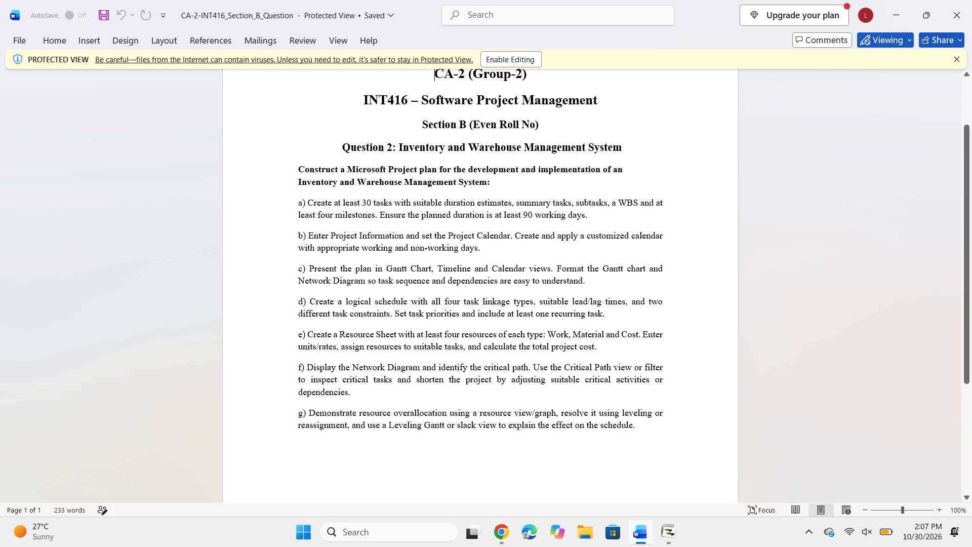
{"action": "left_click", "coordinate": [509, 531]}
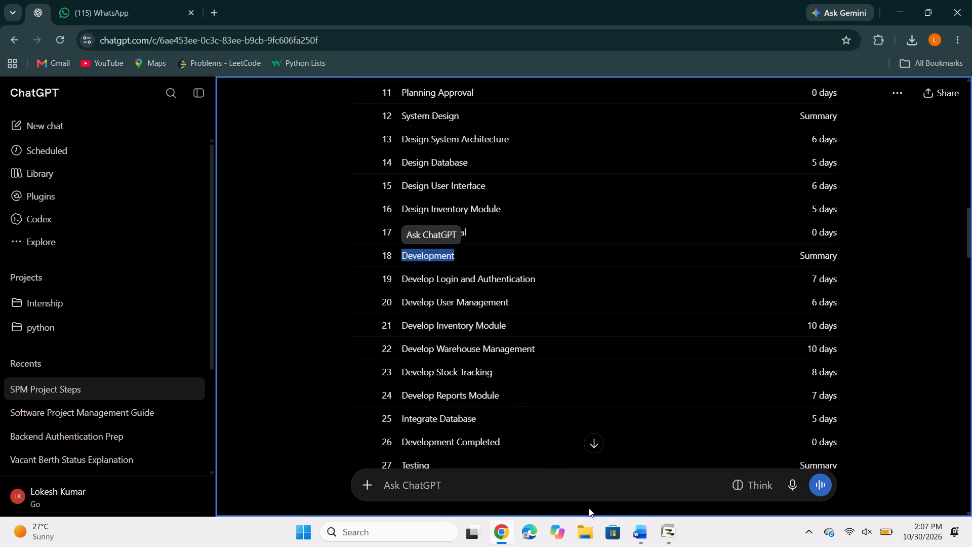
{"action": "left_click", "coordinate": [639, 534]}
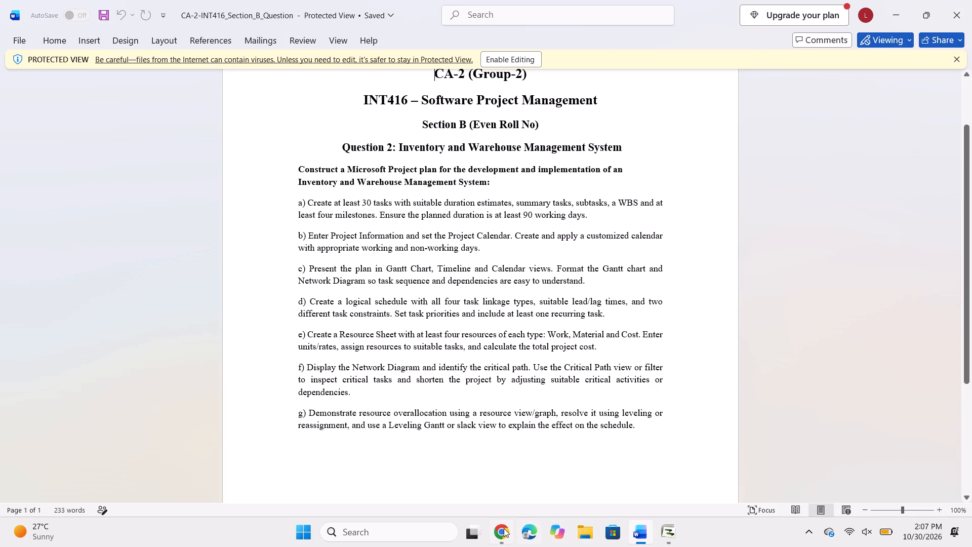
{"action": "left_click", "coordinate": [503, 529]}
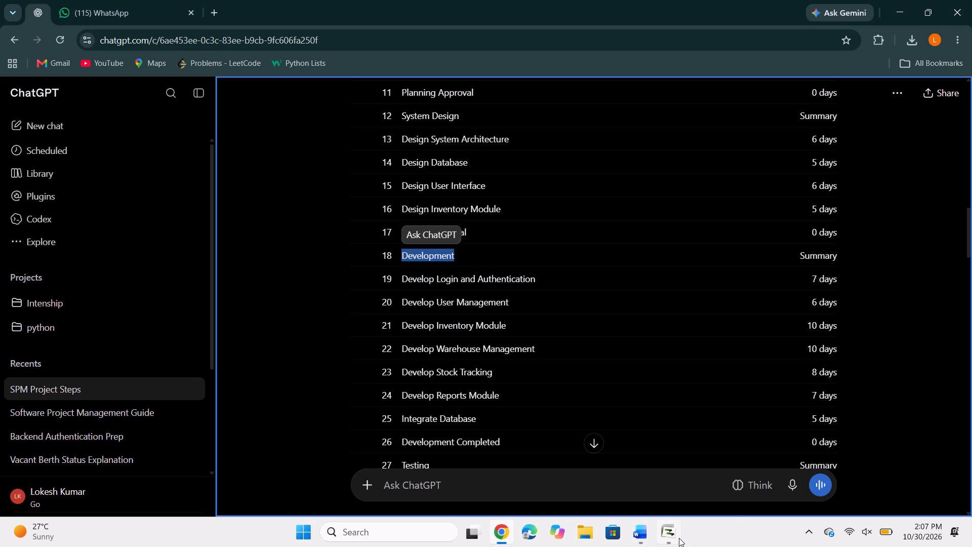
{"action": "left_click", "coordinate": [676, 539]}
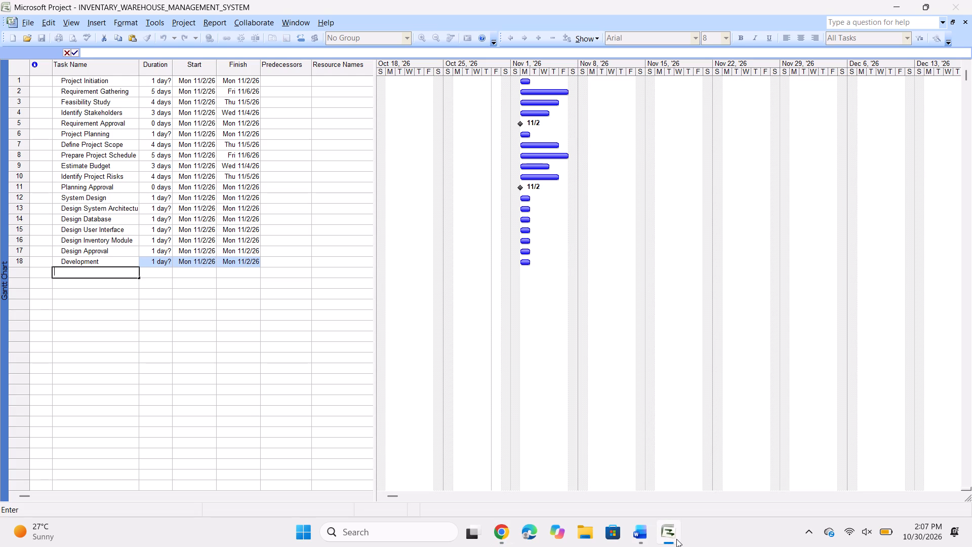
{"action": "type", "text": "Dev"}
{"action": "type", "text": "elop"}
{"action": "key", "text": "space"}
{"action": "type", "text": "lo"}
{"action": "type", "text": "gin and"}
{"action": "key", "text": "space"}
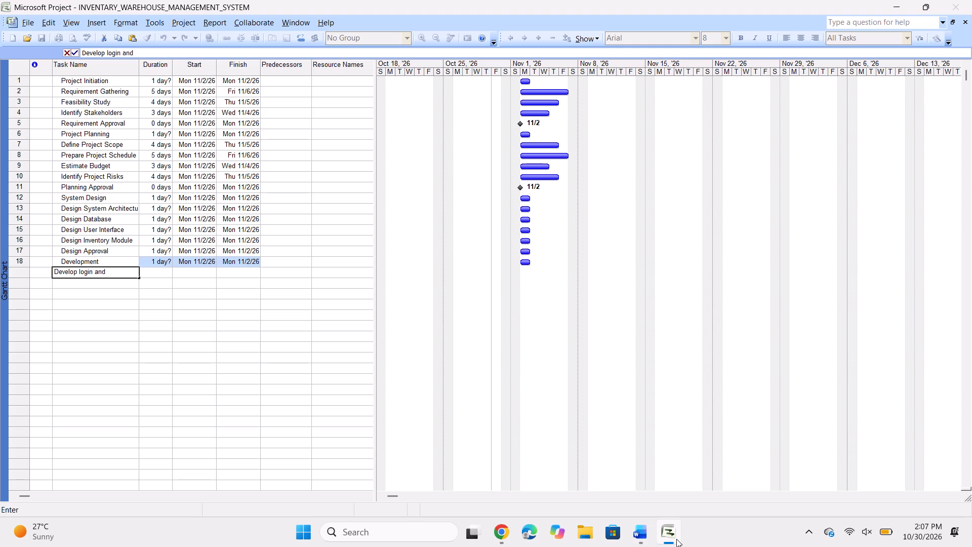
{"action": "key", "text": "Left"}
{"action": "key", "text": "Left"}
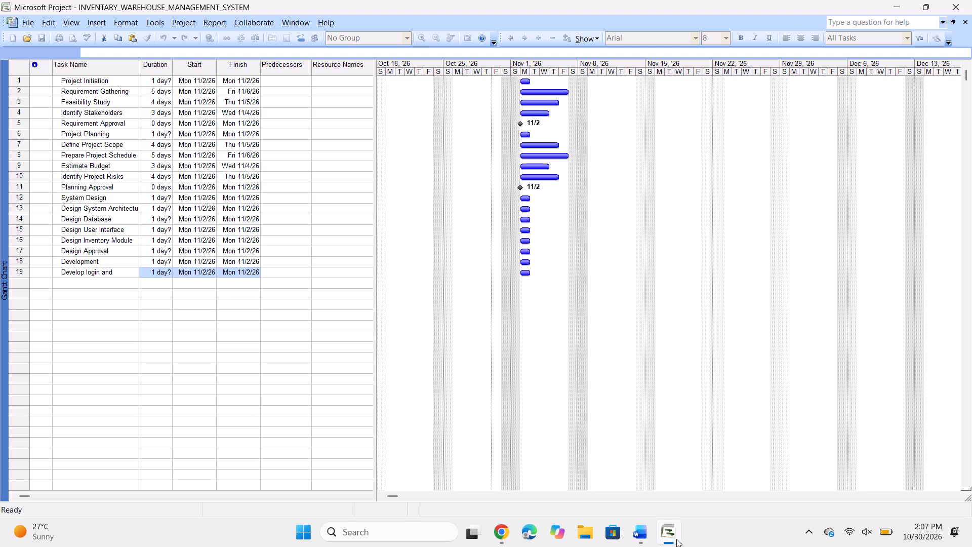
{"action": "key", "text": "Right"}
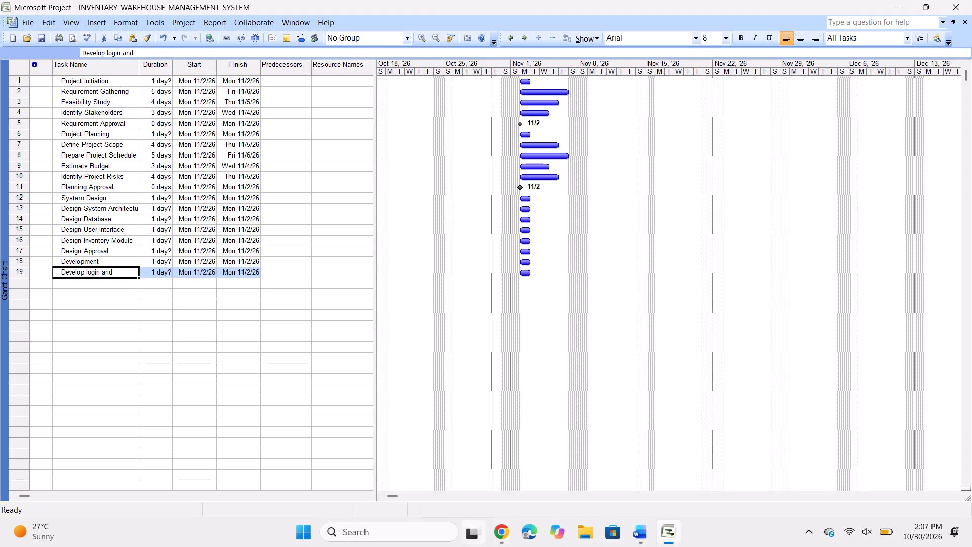
Rewrite the nineteenth task's name in the Gantt Chart as Develop Login And Authentication.
{"action": "left_click", "coordinate": [99, 273]}
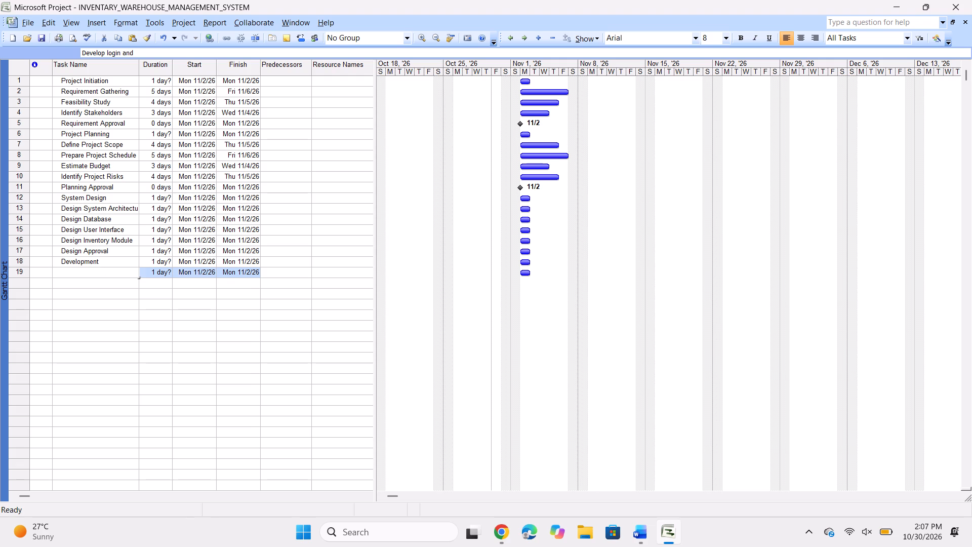
{"action": "key", "text": "BackSpace"}
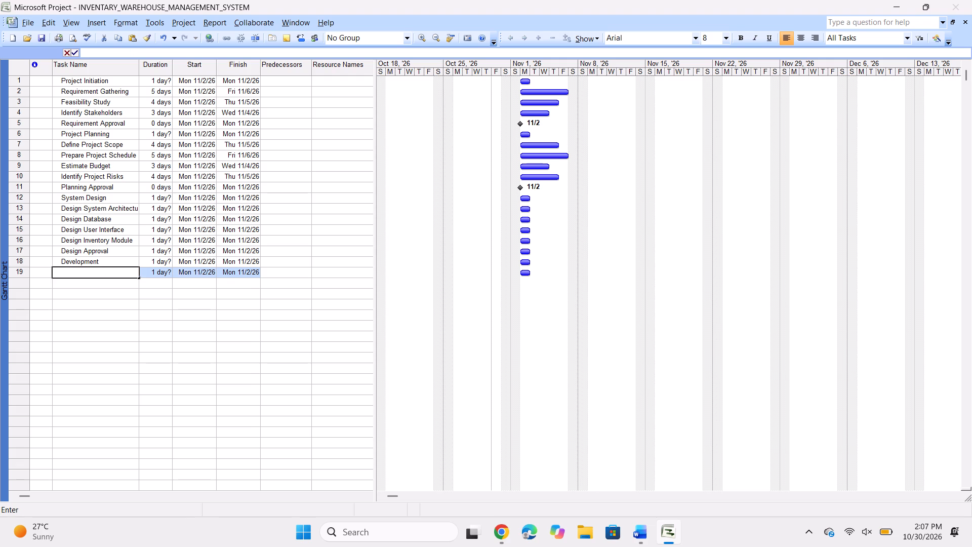
{"action": "type", "text": "De"}
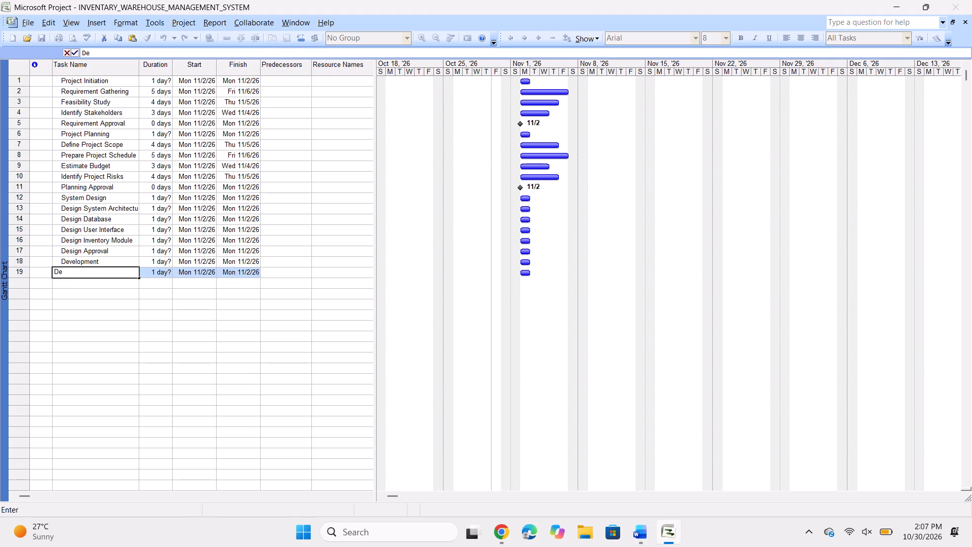
{"action": "type", "text": "velop"}
{"action": "key", "text": "space"}
{"action": "type", "text": "Login"}
{"action": "key", "text": "space"}
{"action": "type", "text": "And"}
{"action": "key", "text": "space"}
{"action": "type", "text": "Authenticatio"}
{"action": "key", "text": "n"}
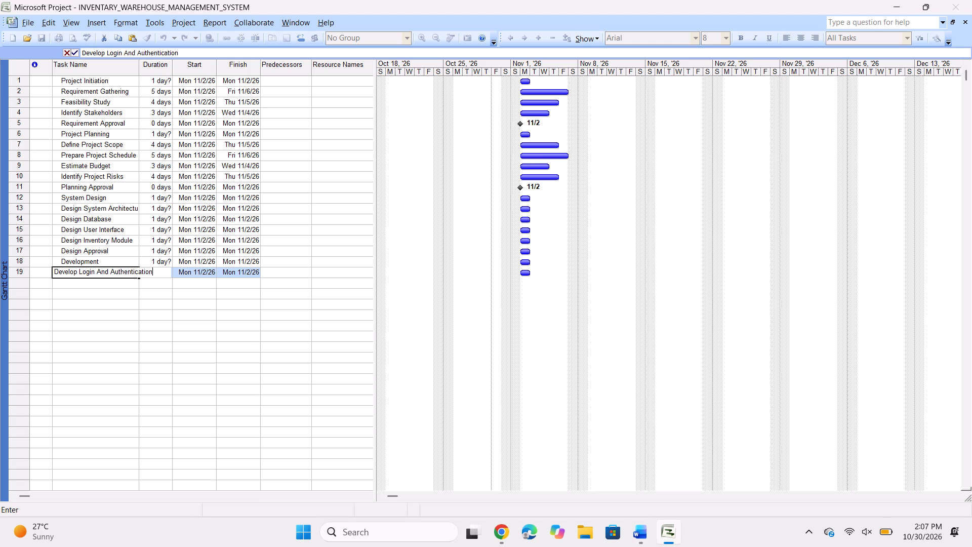
{"action": "key", "text": "Return"}
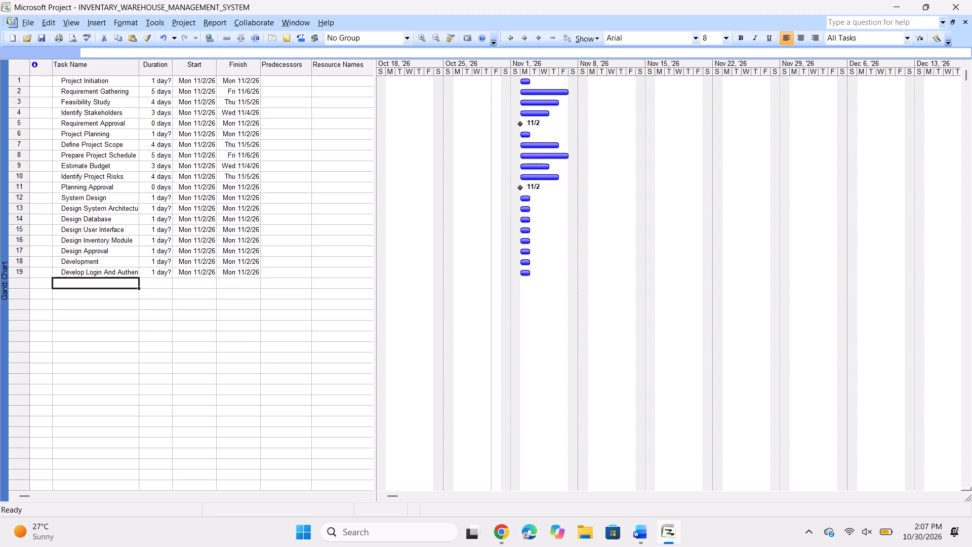
Enter Develop User Management as the twentieth task in the Gantt Chart, copying its name from the ChatGPT task list in Chrome.
{"action": "left_click", "coordinate": [494, 533]}
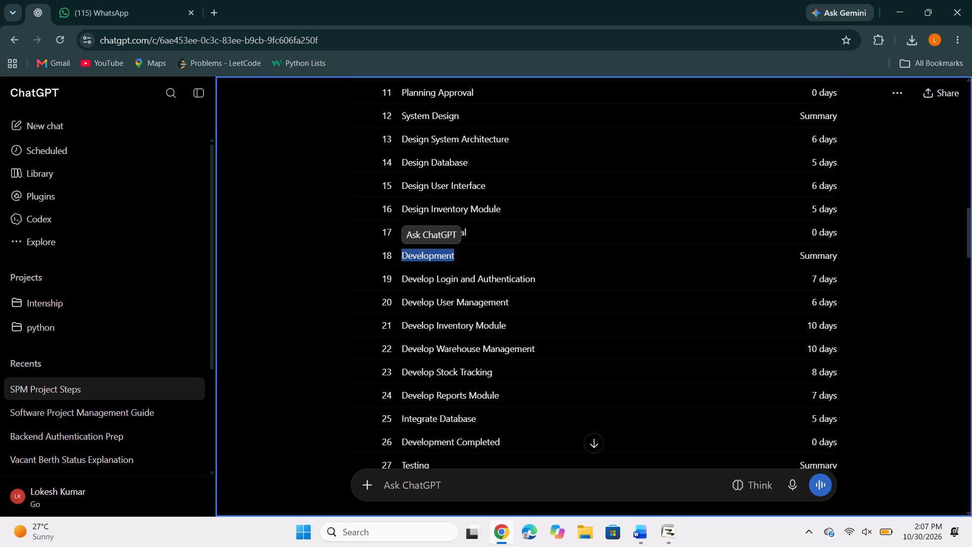
{"action": "left_click_drag", "start_coordinate": [400, 304], "coordinate": [520, 308]}
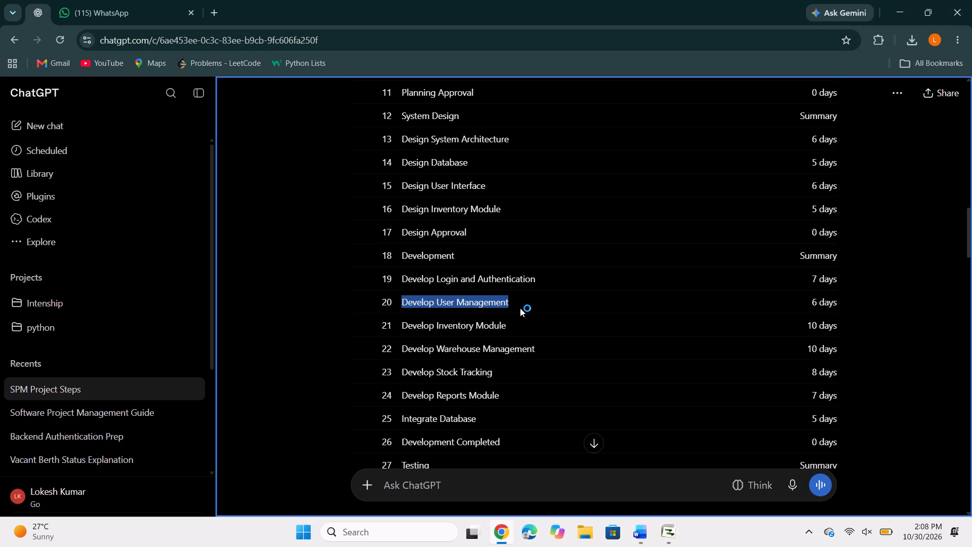
{"action": "key", "text": "ctrl+c"}
{"action": "key", "text": "alt+Tab"}
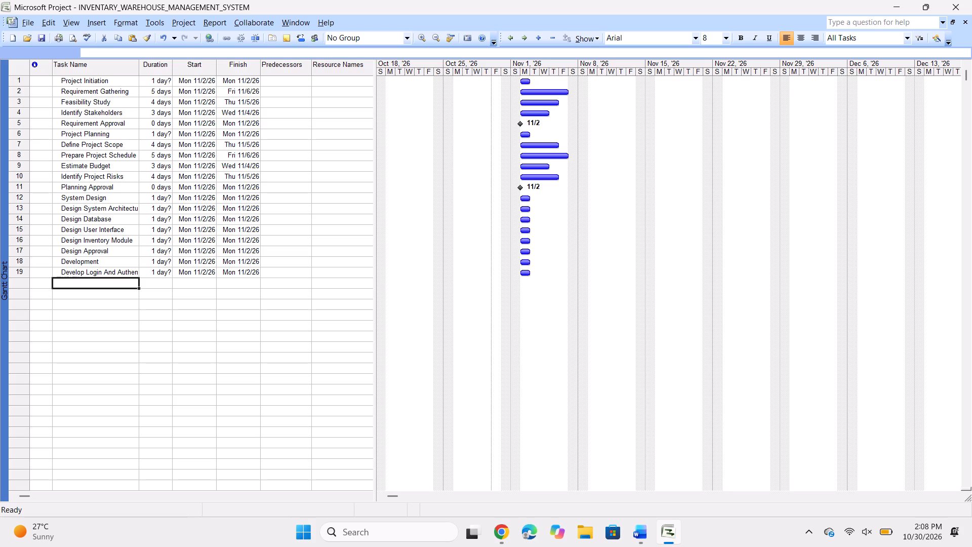
{"action": "key", "text": "ctrl+v"}
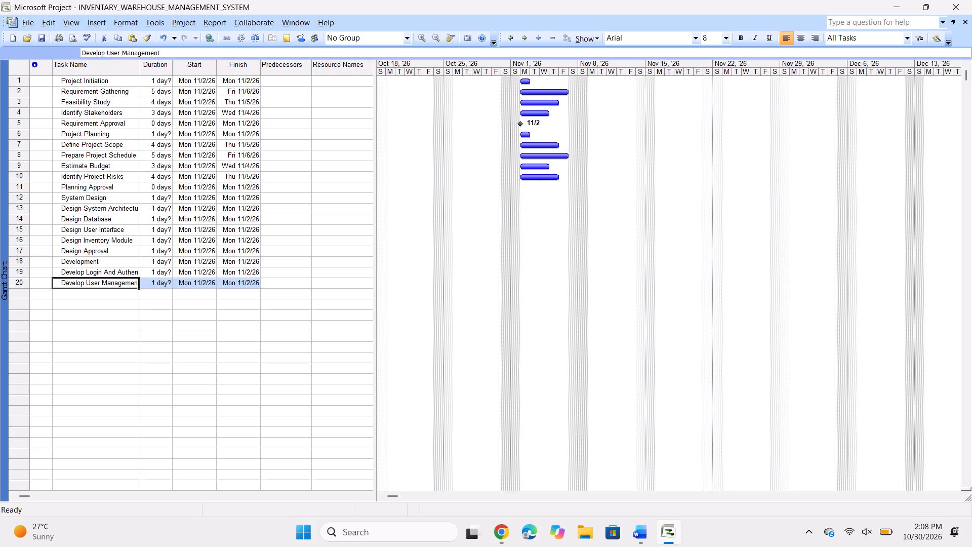
{"action": "key", "text": "Return"}
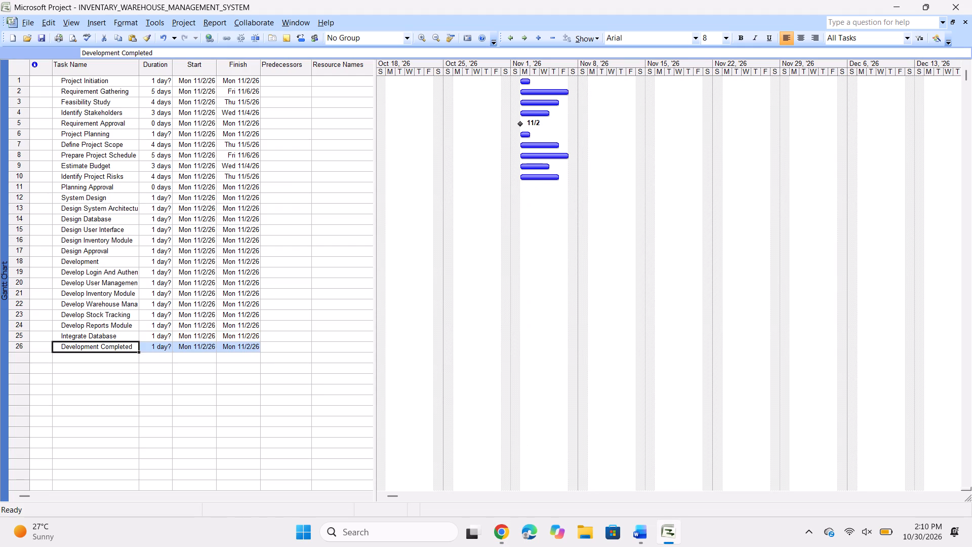
{"action": "key", "text": "Return"}
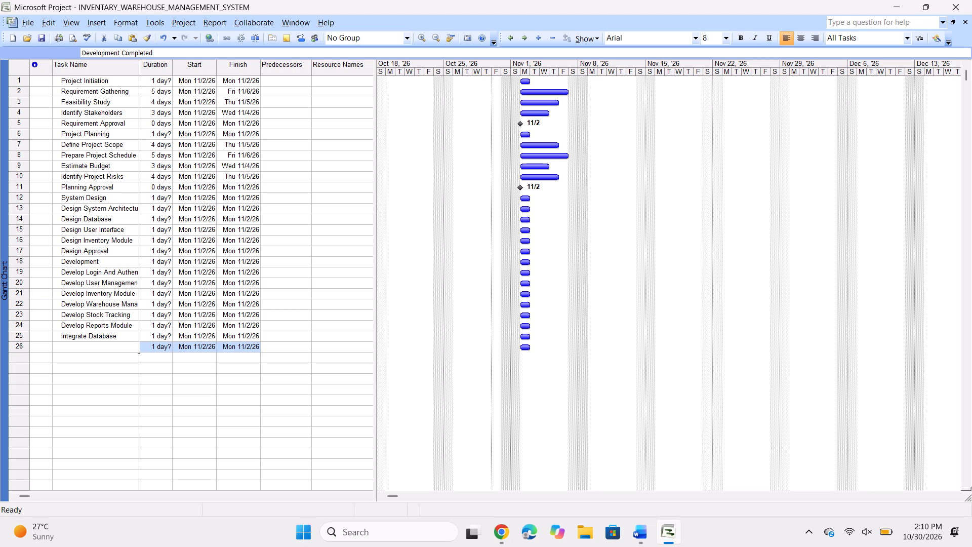
Check the ChatGPT task list in Chrome and enter Testing and Unit Testing as the twenty-seventh and twenty-eighth tasks in the Gantt Chart.
{"action": "key", "text": "alt+Tab"}
{"action": "scroll", "coordinate": [465, 405], "scroll_direction": "down", "scroll_amount": 1}
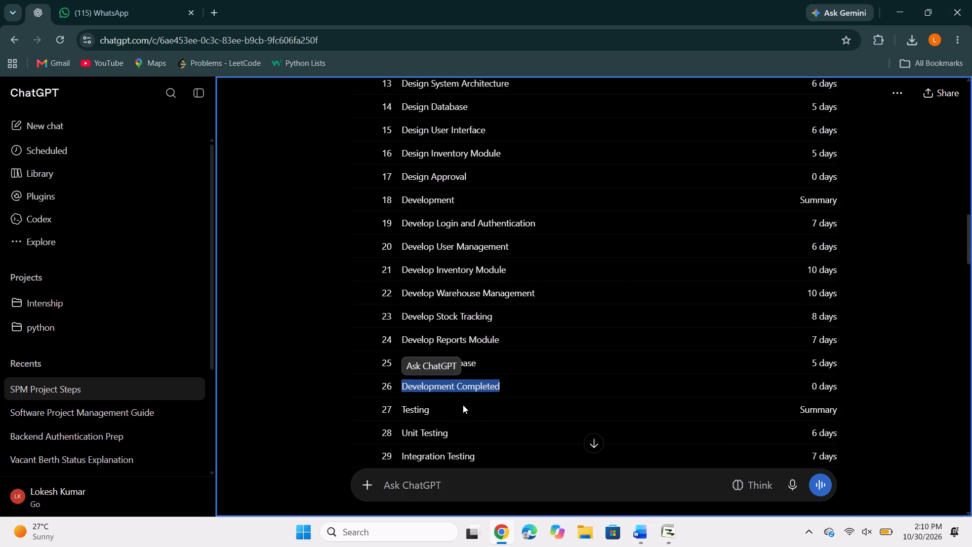
{"action": "key", "text": "alt+Tab"}
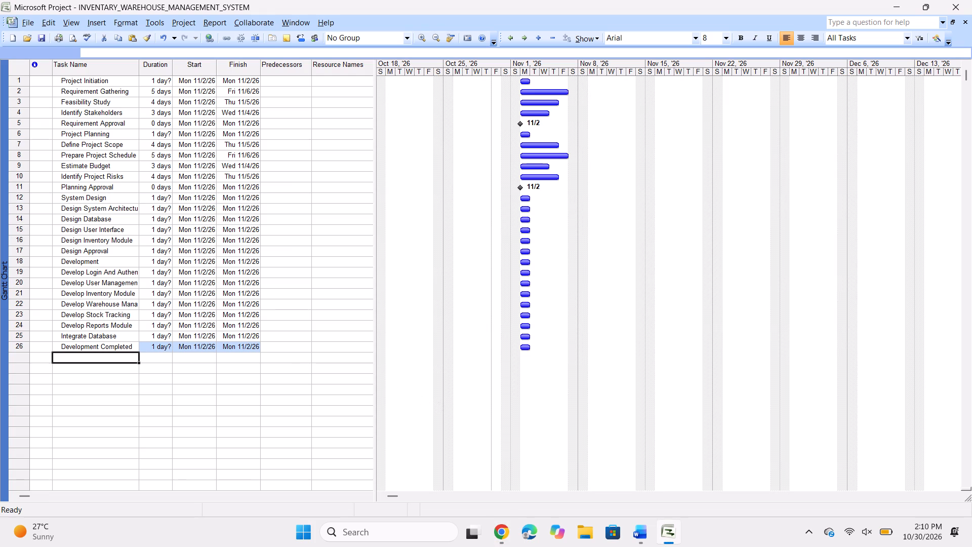
{"action": "type", "text": "Te"}
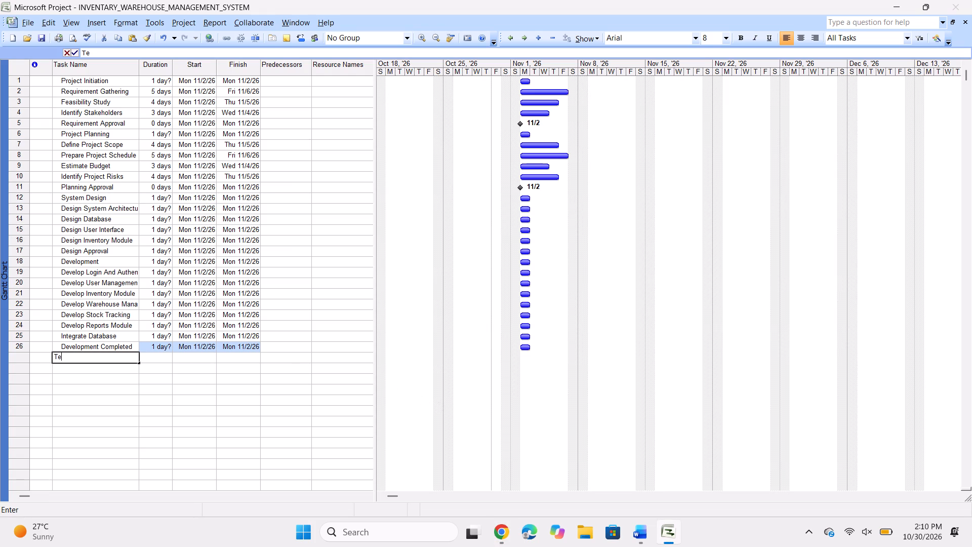
{"action": "type", "text": "sting"}
{"action": "key", "text": "Return"}
{"action": "type", "text": "Unit"}
{"action": "key", "text": "space"}
{"action": "type", "text": "Tes"}
{"action": "type", "text": "ting"}
{"action": "key", "text": "Return"}
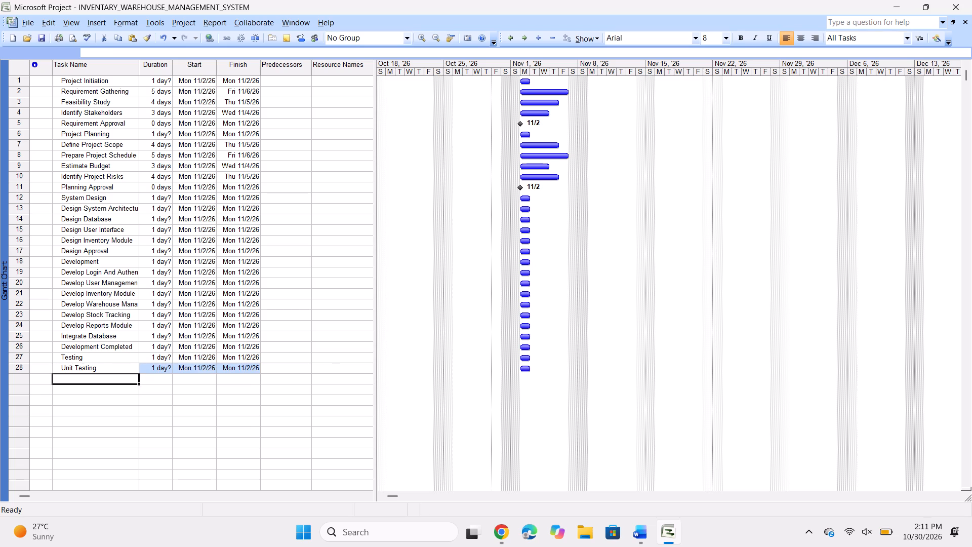
Check the ChatGPT task list in Chrome and enter Integration Testing and System Testing as the twenty-ninth and thirtieth tasks in the Gantt Chart.
{"action": "key", "text": "alt+Tab"}
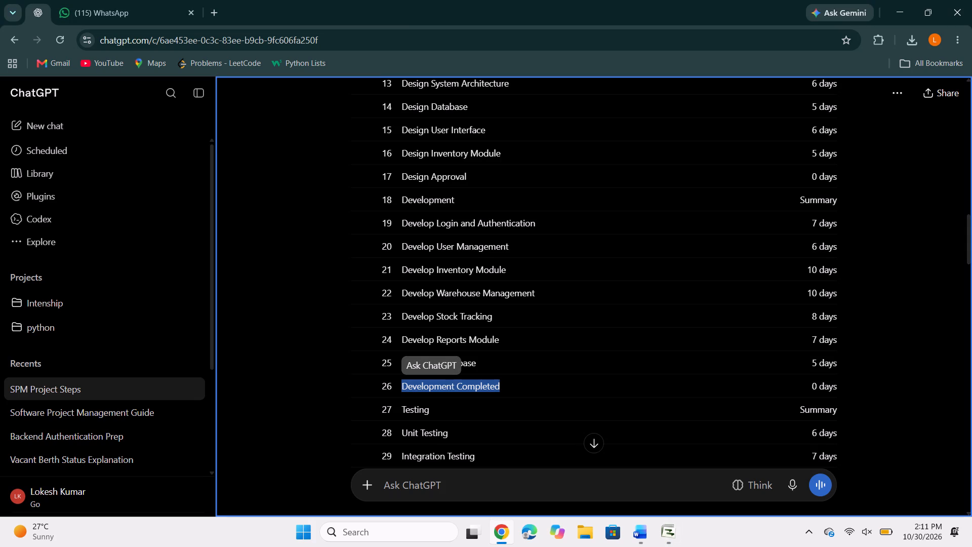
{"action": "scroll", "coordinate": [459, 382], "scroll_direction": "down", "scroll_amount": 1}
{"action": "key", "text": "alt+Tab"}
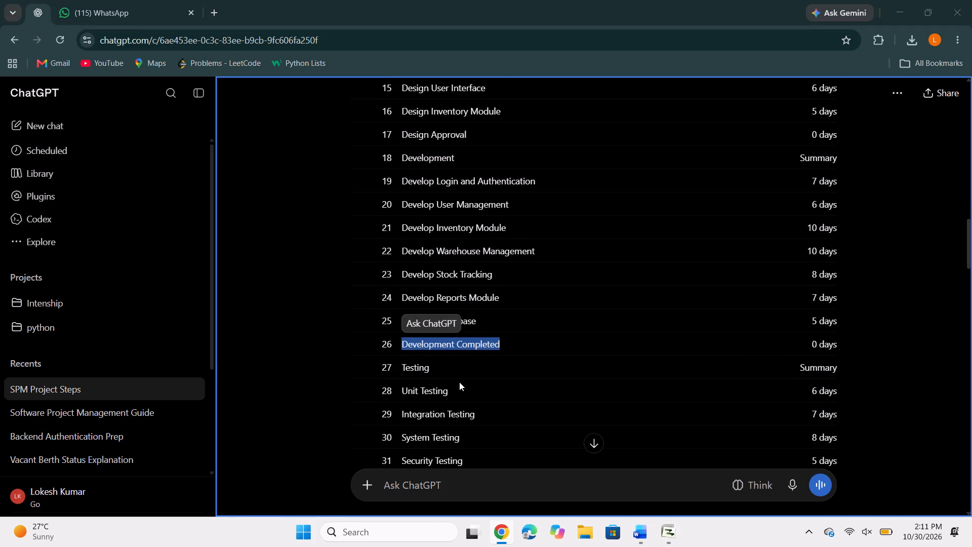
{"action": "type", "text": "Integration"}
{"action": "key", "text": "space"}
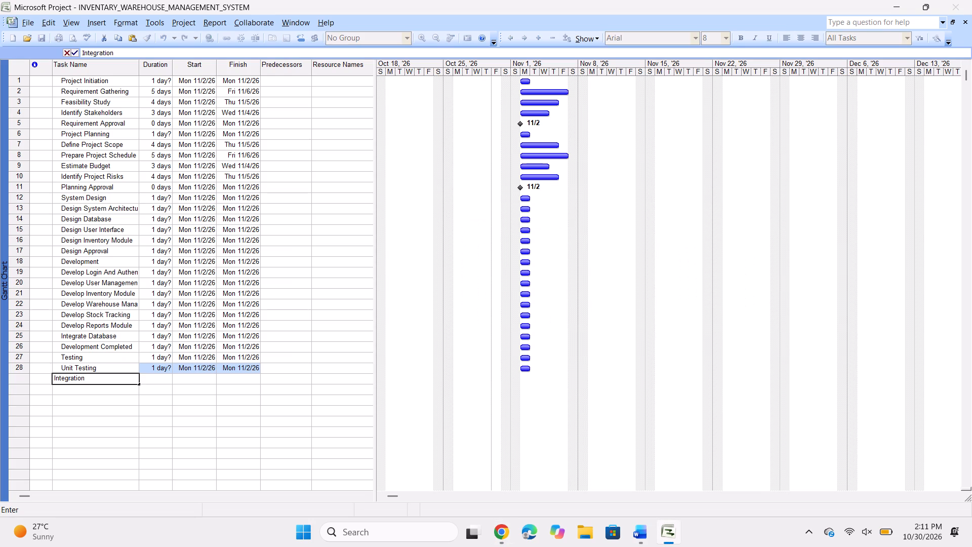
{"action": "type", "text": "Testing"}
{"action": "key", "text": "Return"}
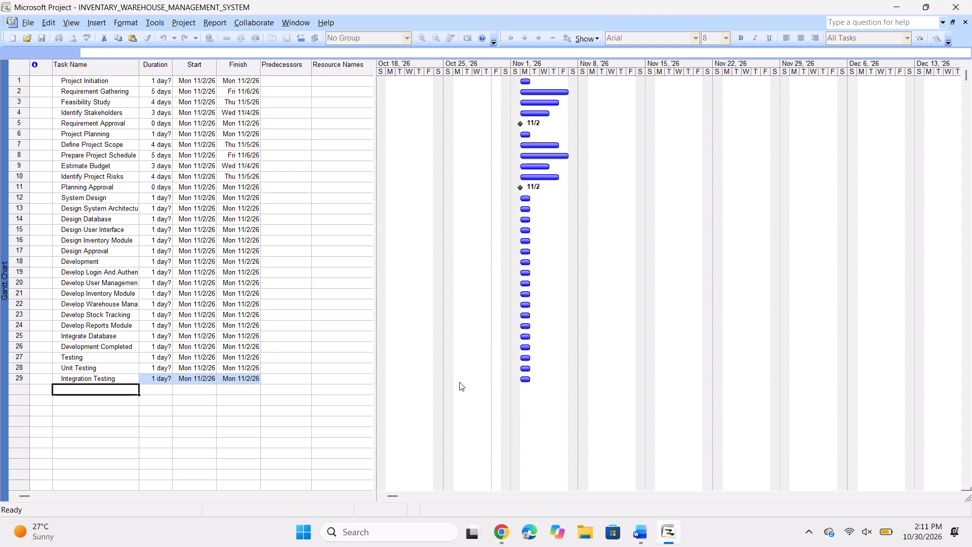
{"action": "type", "text": "System"}
{"action": "key", "text": "space"}
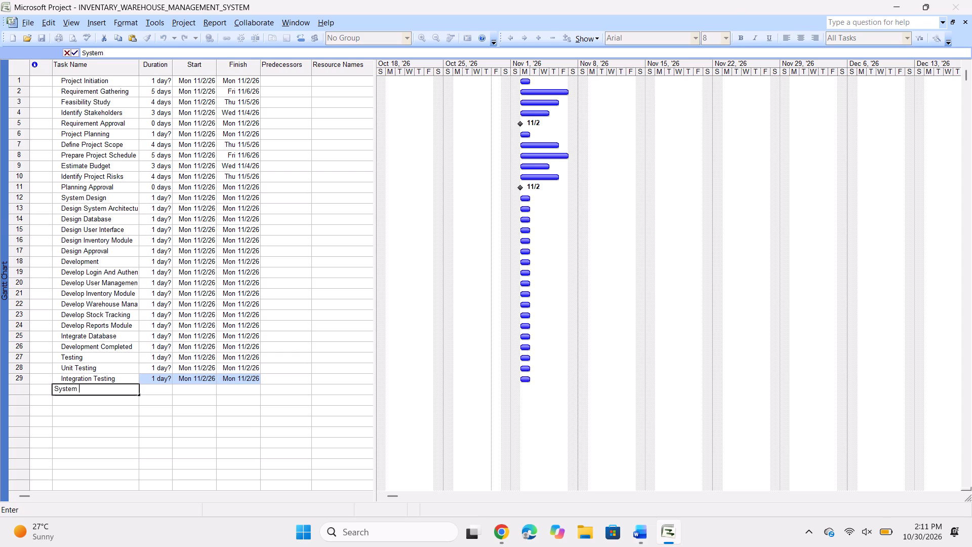
{"action": "type", "text": "Testing"}
{"action": "key", "text": "Return"}
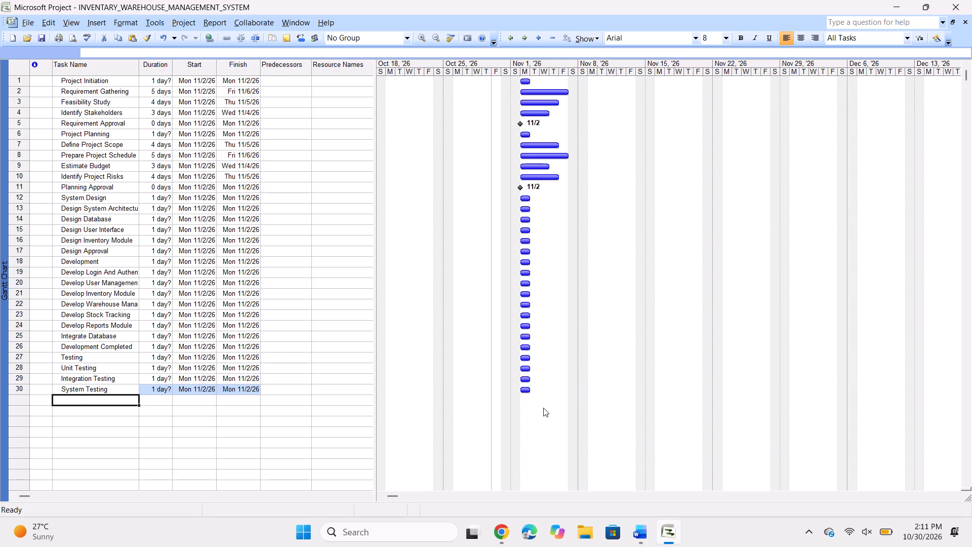
Switch to Chrome and examine the rest of the ChatGPT task list beyond System Testing, comparing it with the Microsoft Project plan.
{"action": "key", "text": "alt+Tab"}
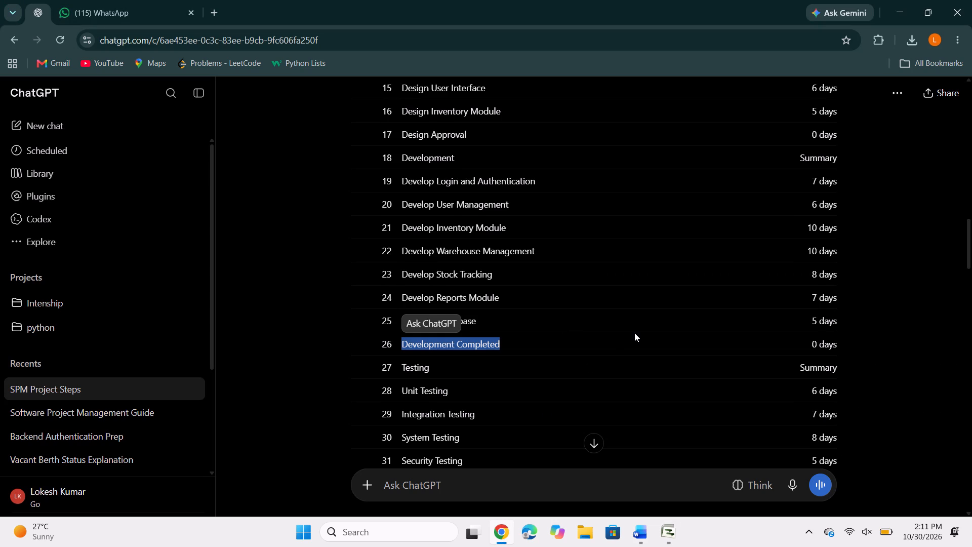
{"action": "scroll", "coordinate": [634, 333], "scroll_direction": "up", "scroll_amount": 1}
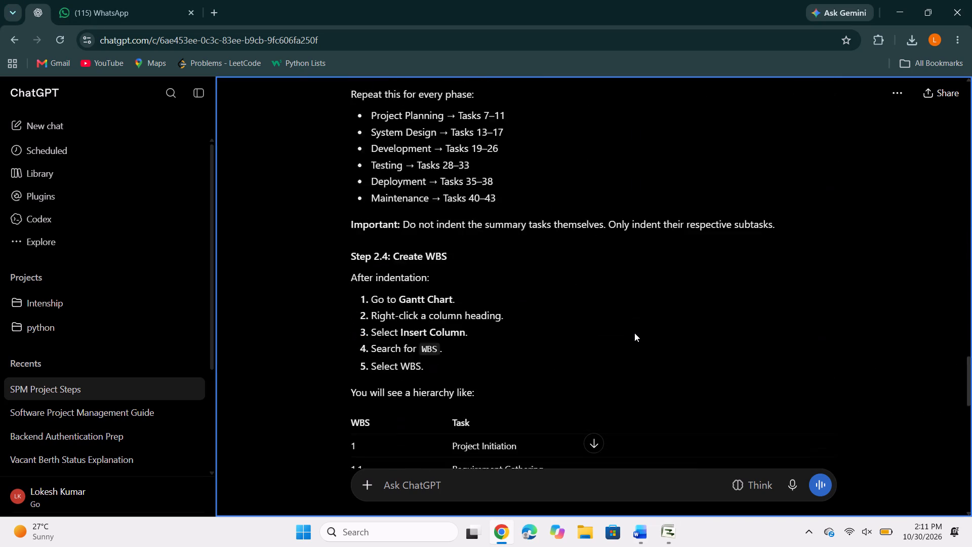
{"action": "scroll", "coordinate": [634, 333], "scroll_direction": "up", "scroll_amount": 6}
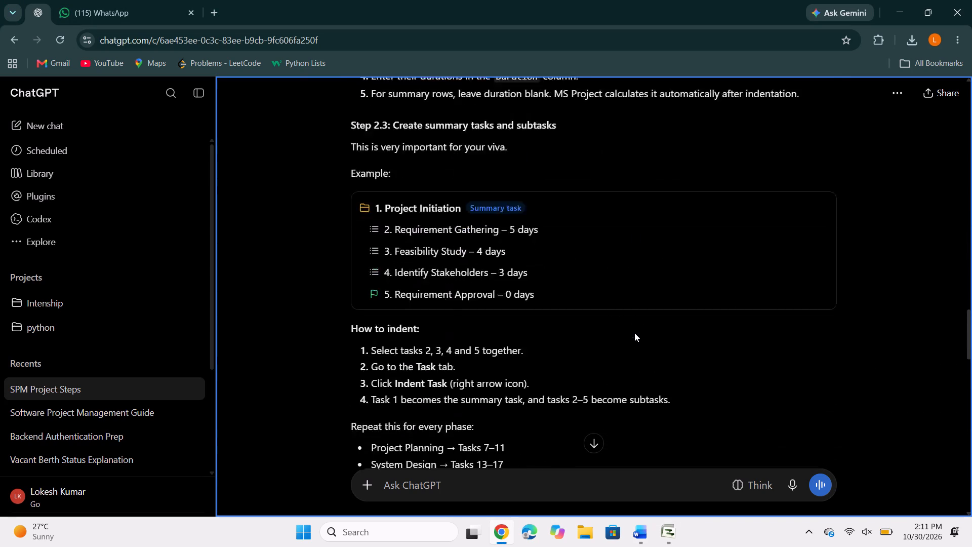
{"action": "scroll", "coordinate": [634, 333], "scroll_direction": "up", "scroll_amount": 7}
{"action": "key", "text": "alt+Tab"}
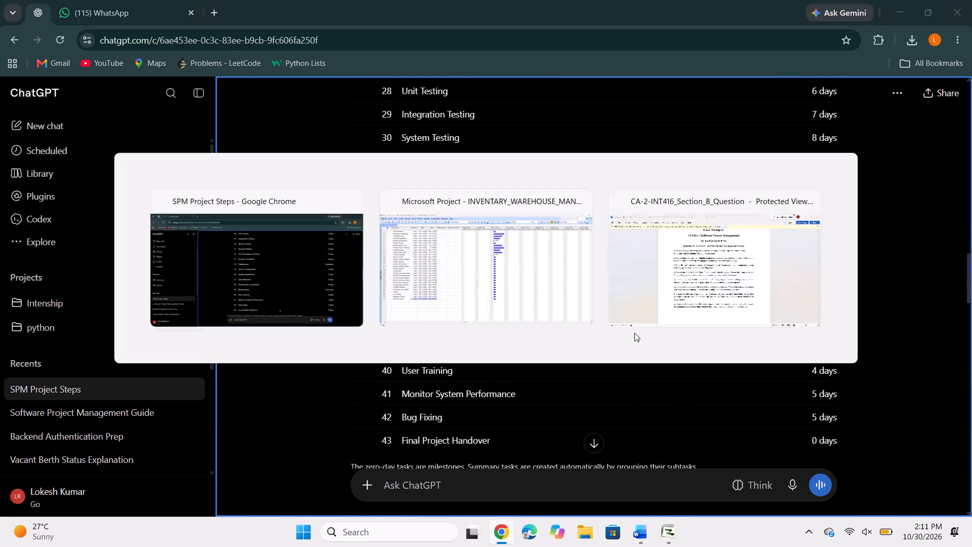
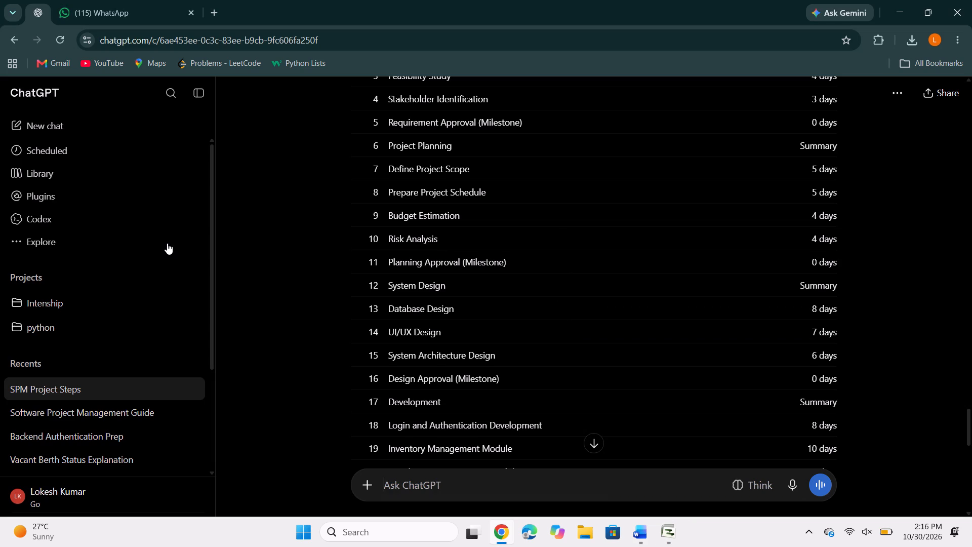
{"action": "key", "text": "alt+Tab"}
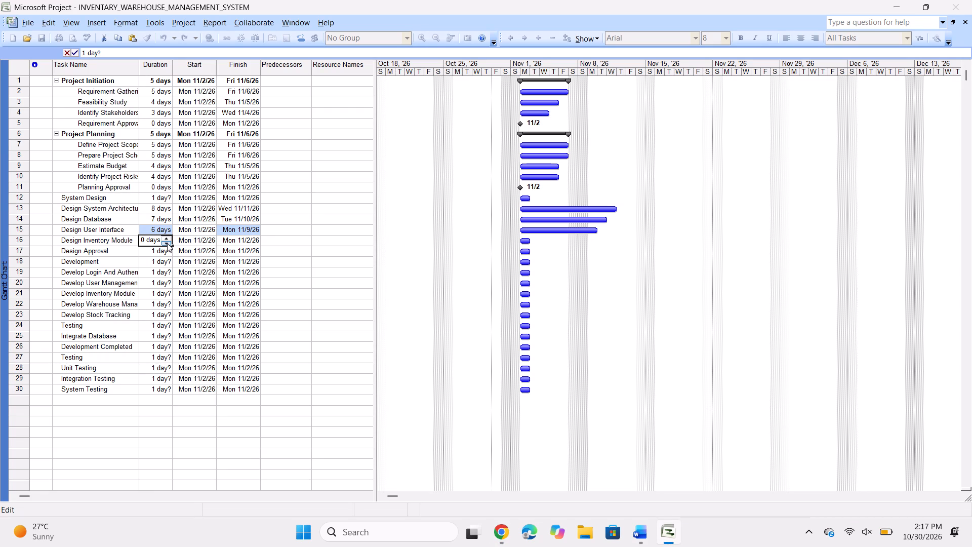
{"action": "left_click", "coordinate": [121, 241]}
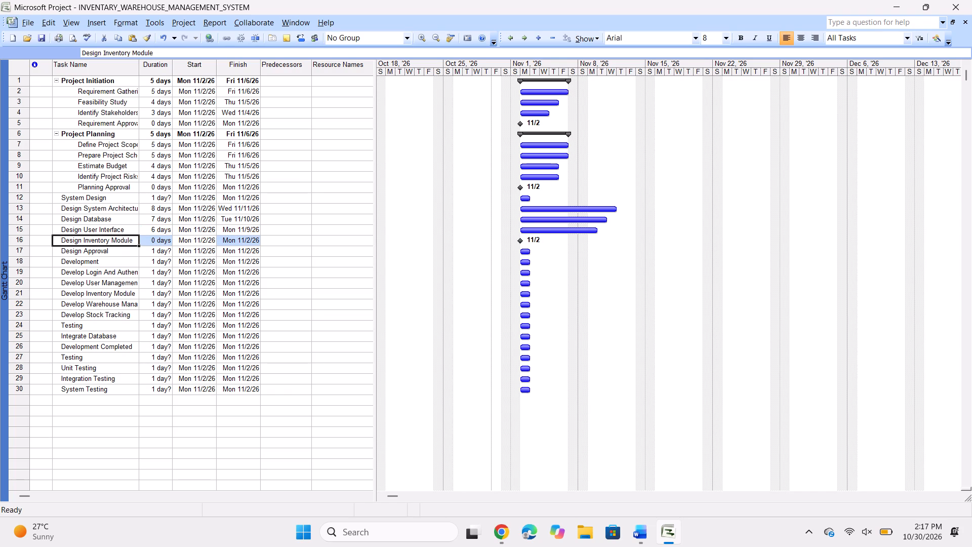
{"action": "key", "text": "BackSpace"}
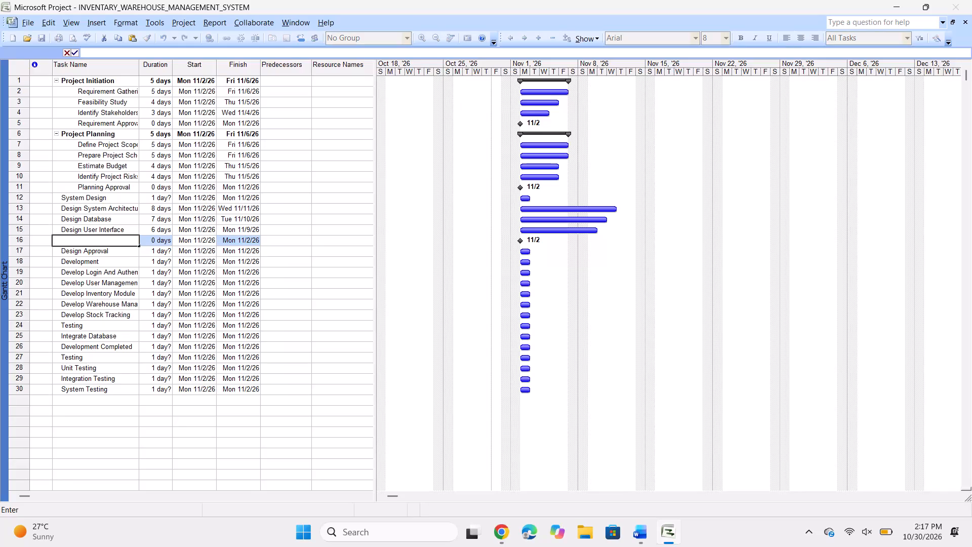
{"action": "type", "text": "Design App"}
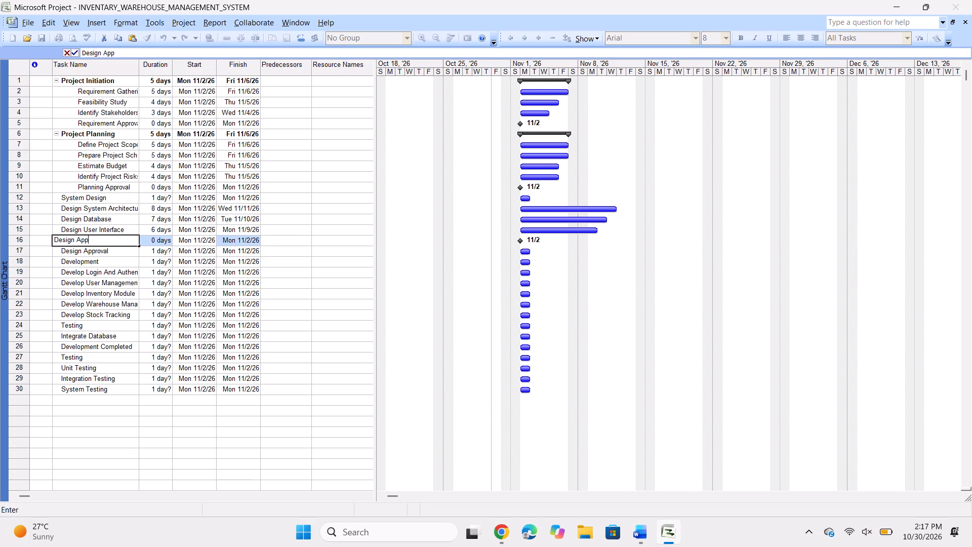
{"action": "type", "text": "roval"}
{"action": "key", "text": "Return"}
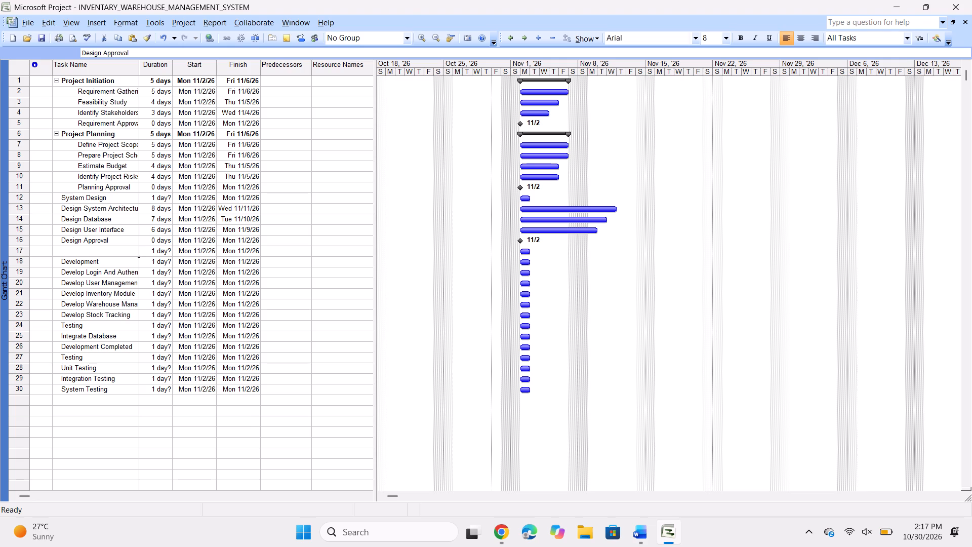
Clear the name of the duplicate Design Approval task in row 17.
{"action": "left_click", "coordinate": [129, 252]}
{"action": "key", "text": "BackSpace"}
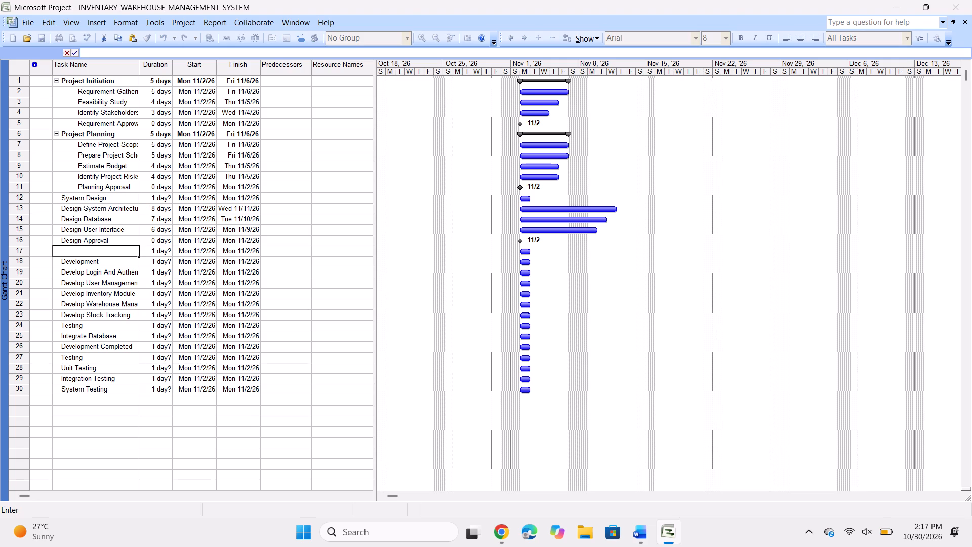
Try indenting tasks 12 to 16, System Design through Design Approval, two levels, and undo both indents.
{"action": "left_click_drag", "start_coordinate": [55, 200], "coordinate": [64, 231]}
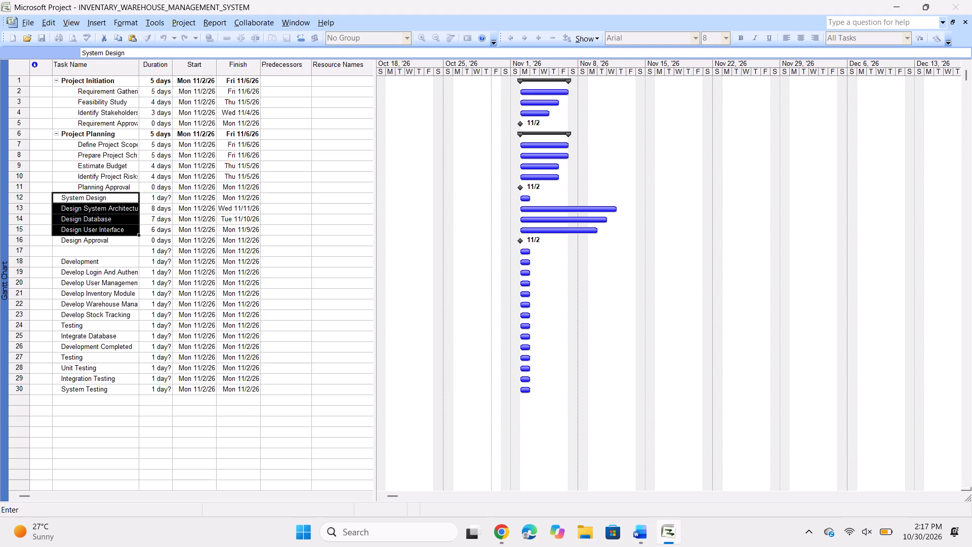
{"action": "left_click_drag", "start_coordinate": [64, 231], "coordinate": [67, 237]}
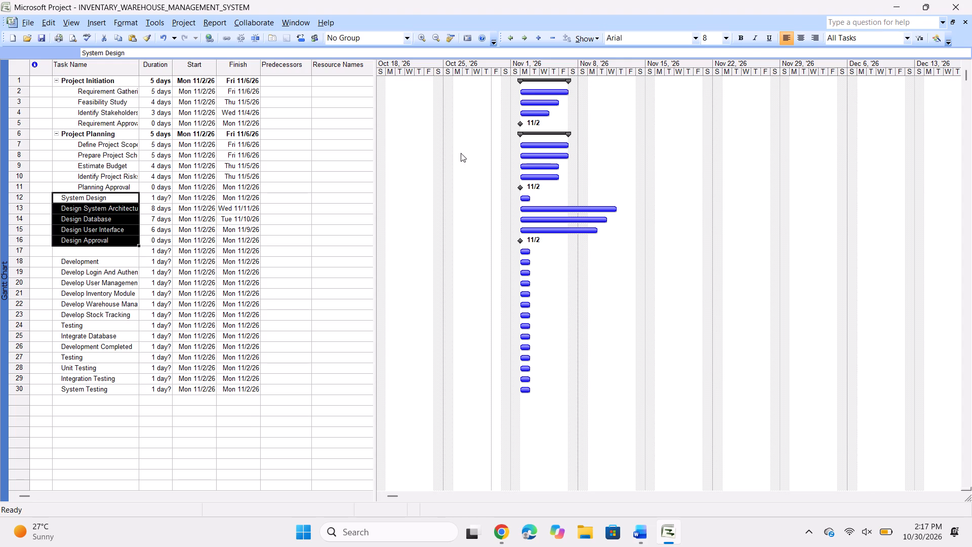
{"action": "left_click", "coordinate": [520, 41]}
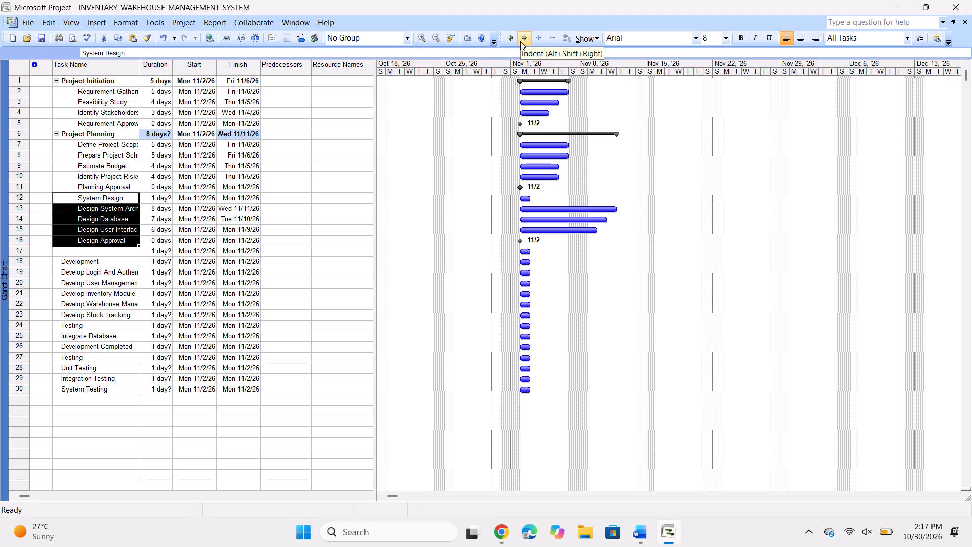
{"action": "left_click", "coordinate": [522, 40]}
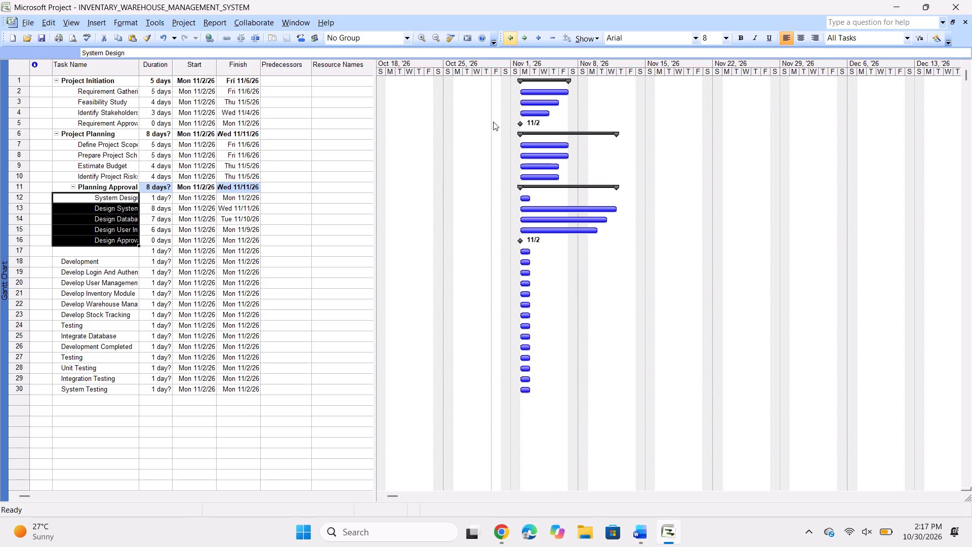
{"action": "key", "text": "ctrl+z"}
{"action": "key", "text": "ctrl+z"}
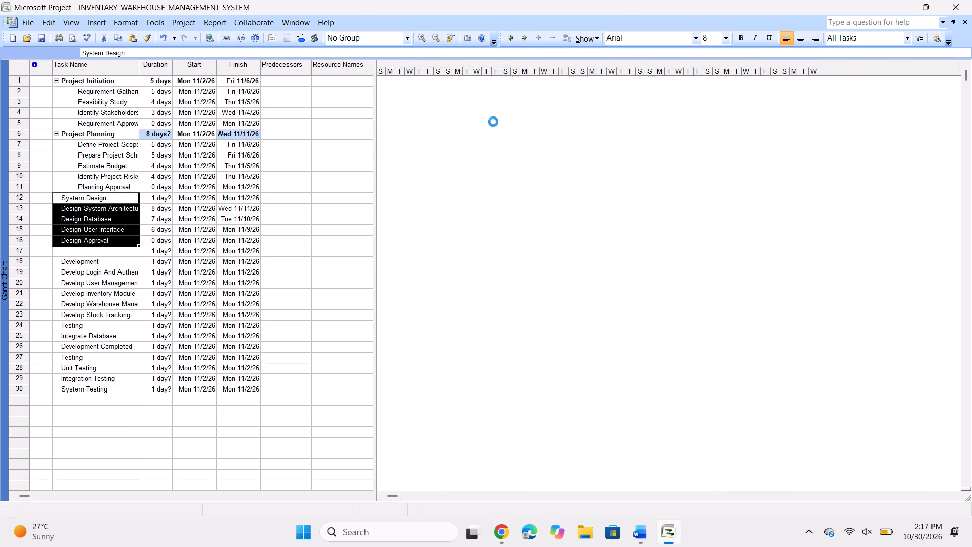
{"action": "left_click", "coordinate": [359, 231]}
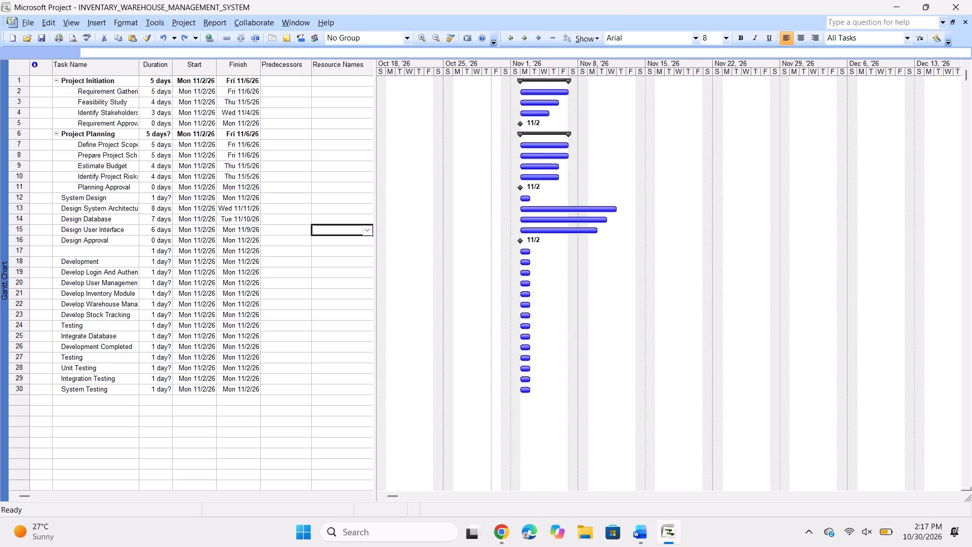
Indent tasks 13 to 16, Design System Architecture through Design Approval, as subtasks of System Design.
{"action": "left_click_drag", "start_coordinate": [56, 207], "coordinate": [60, 241]}
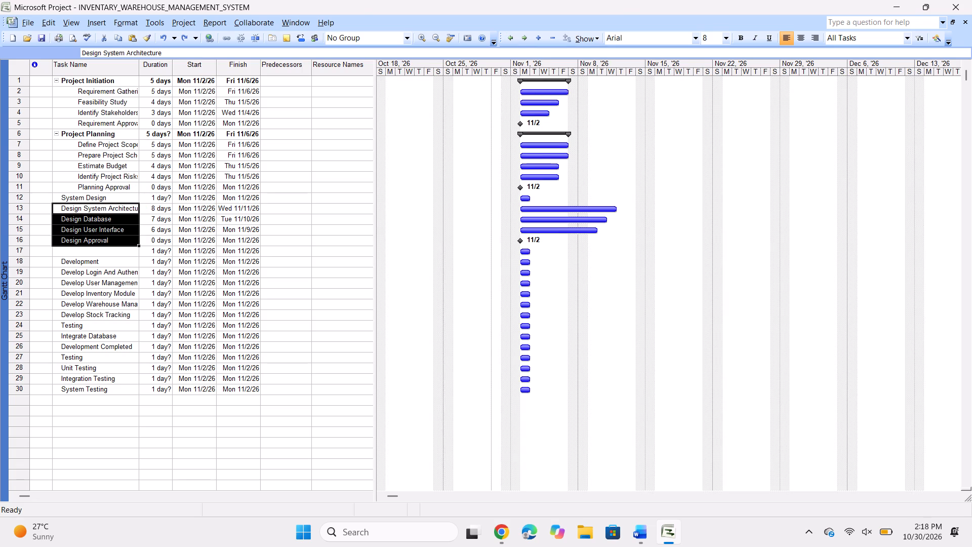
{"action": "left_click", "coordinate": [524, 36]}
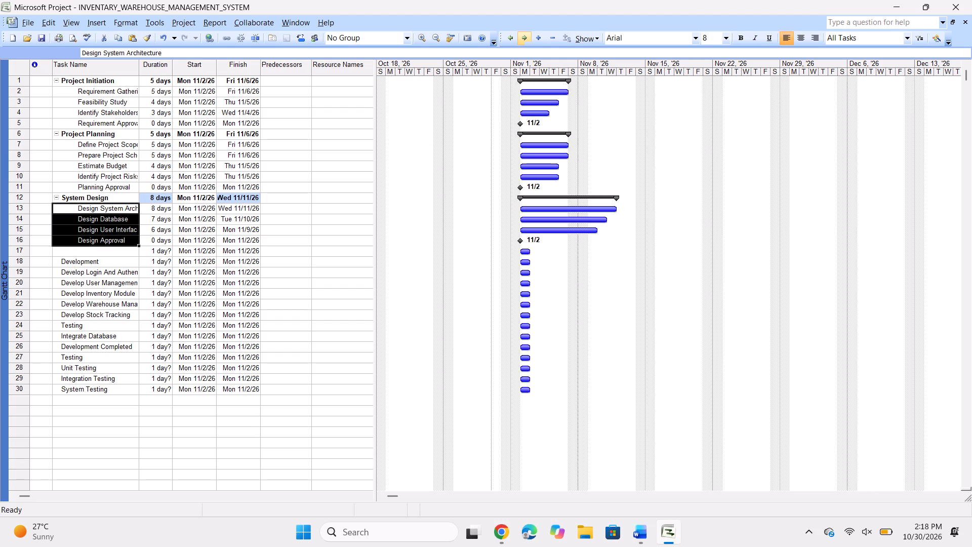
Compare the unnamed task in row 17 with the corresponding entry in the ChatGPT list in Chrome.
{"action": "left_click", "coordinate": [126, 255]}
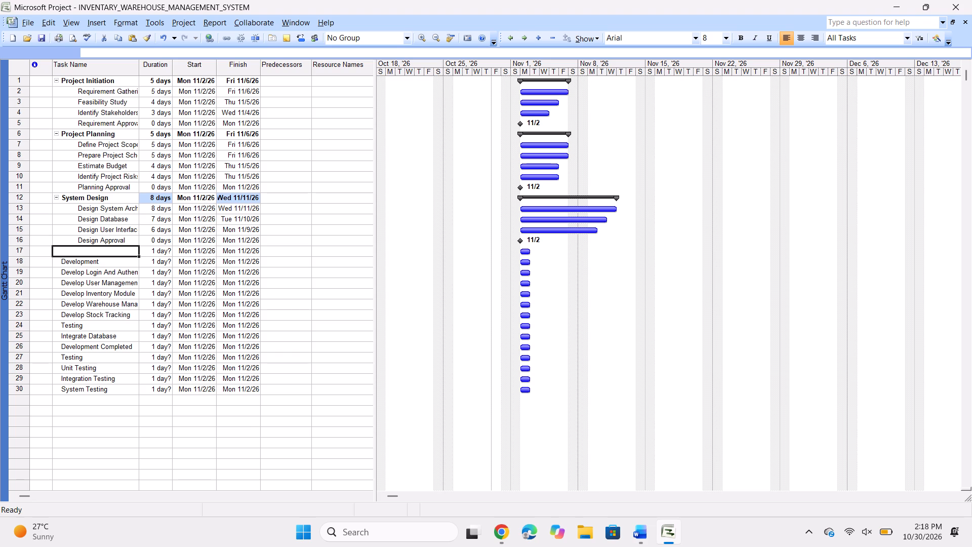
{"action": "key", "text": "alt+Tab"}
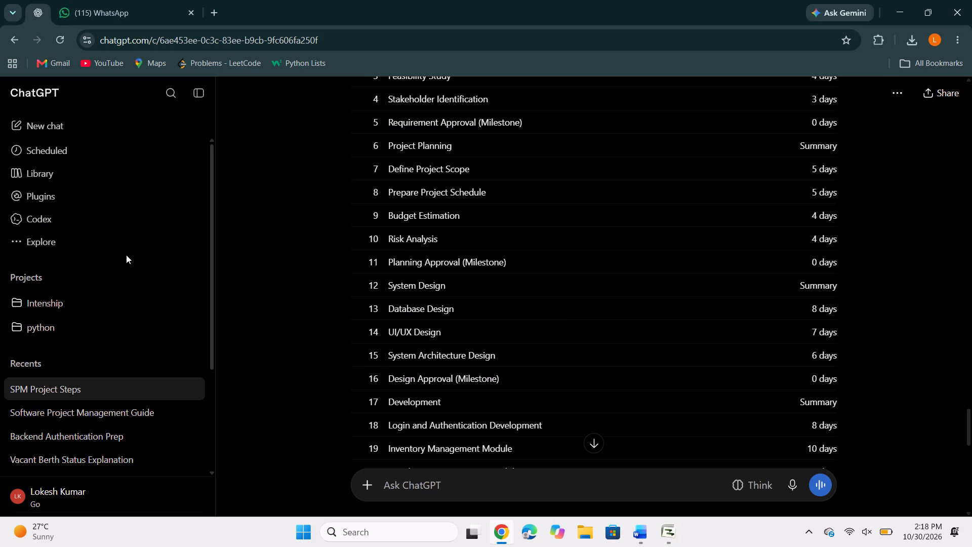
{"action": "key", "text": "alt+Tab"}
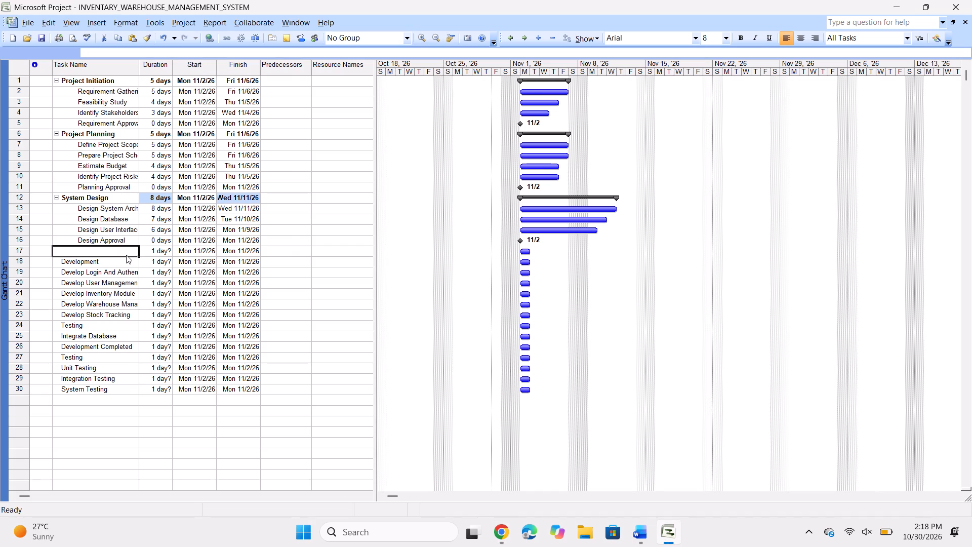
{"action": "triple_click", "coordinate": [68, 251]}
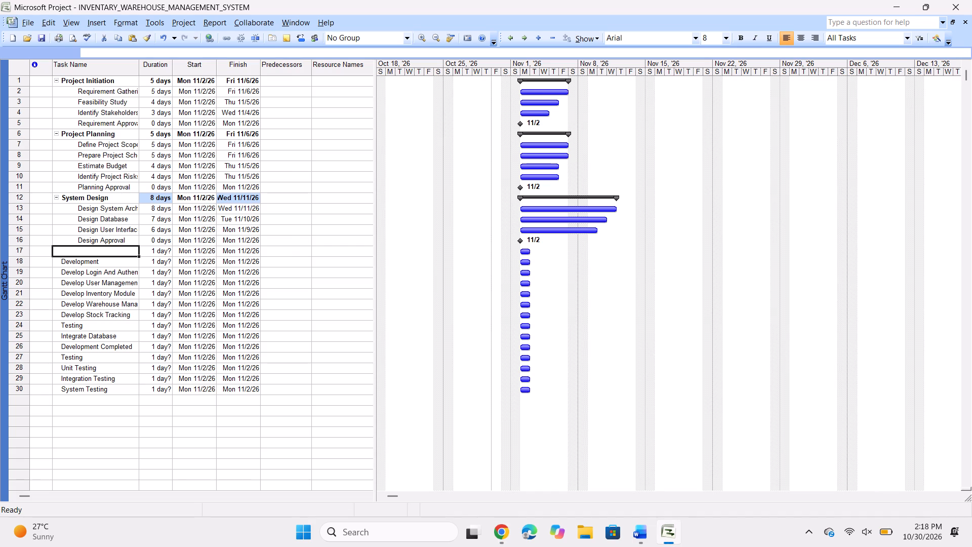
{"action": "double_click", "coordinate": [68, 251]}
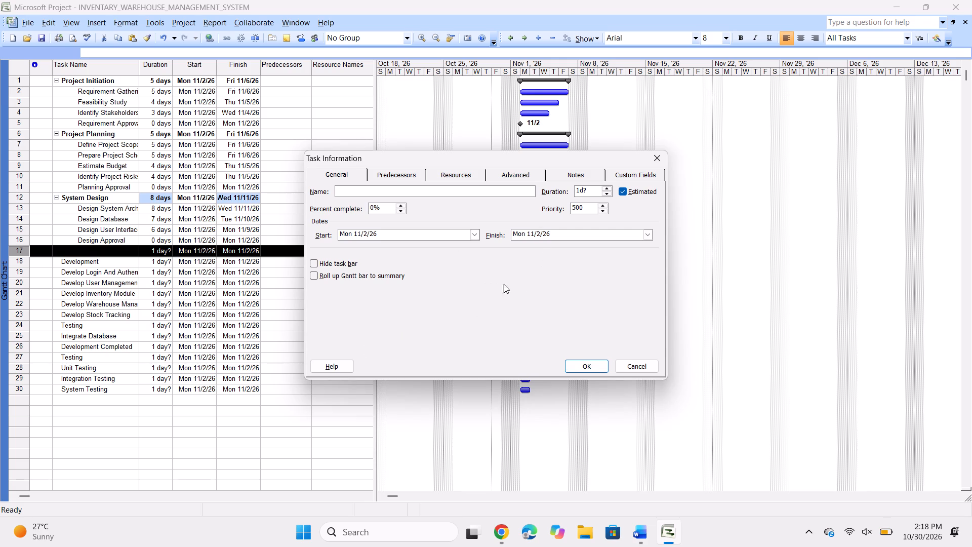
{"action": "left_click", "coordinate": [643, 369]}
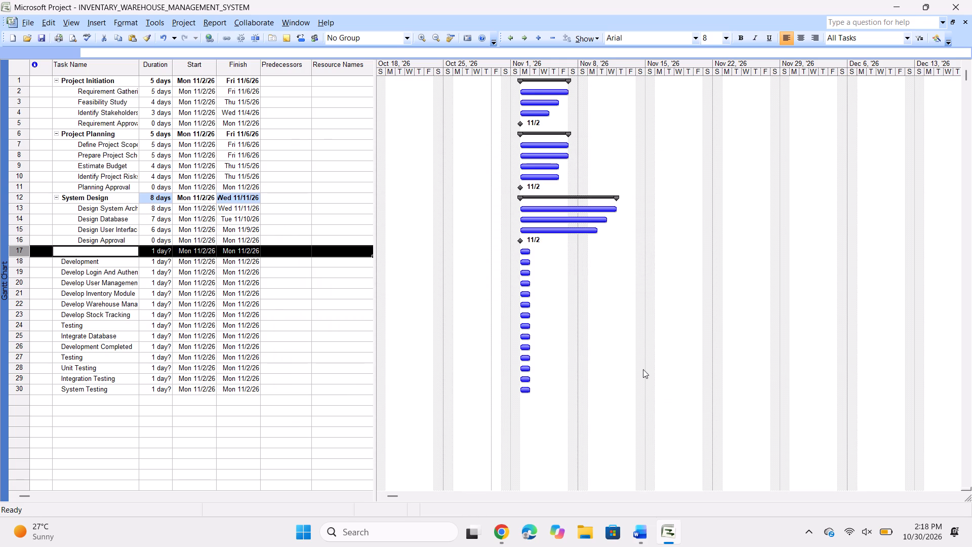
Cut the unnamed task in row 17 out of the task list.
{"action": "right_click", "coordinate": [198, 252]}
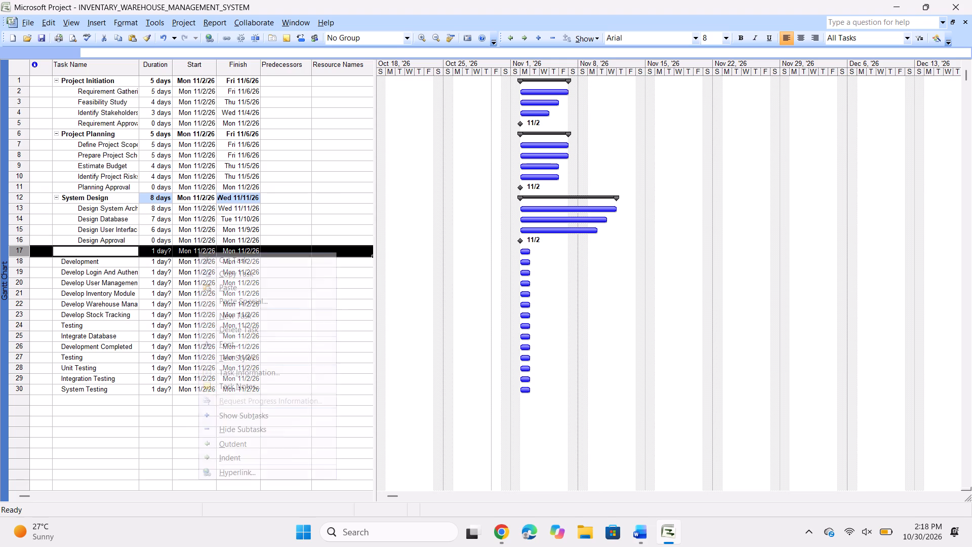
{"action": "left_click", "coordinate": [216, 258]}
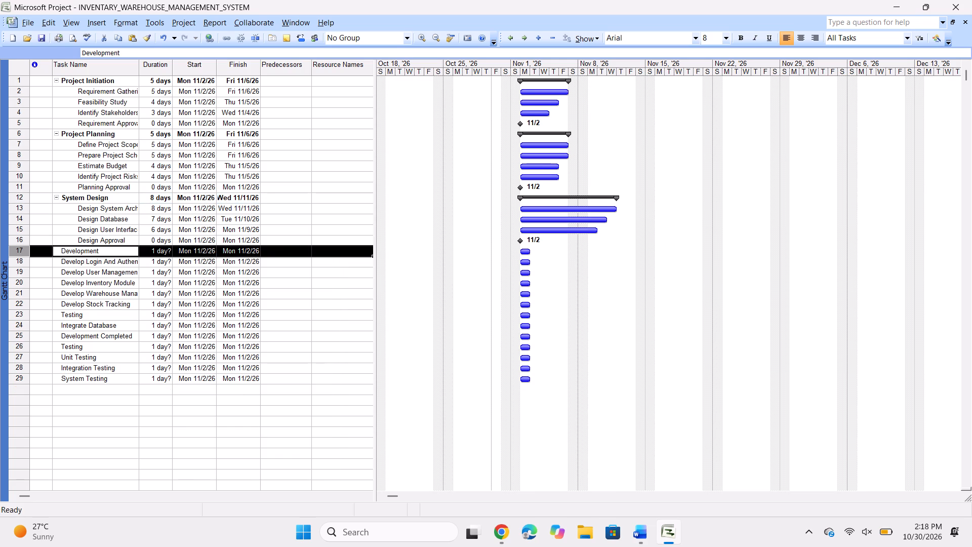
Check the Development durations in the ChatGPT list in Chrome, and set task 18, Develop Login And Authentication, to 8 days.
{"action": "key", "text": "alt+Tab"}
{"action": "scroll", "coordinate": [494, 333], "scroll_direction": "down", "scroll_amount": 2}
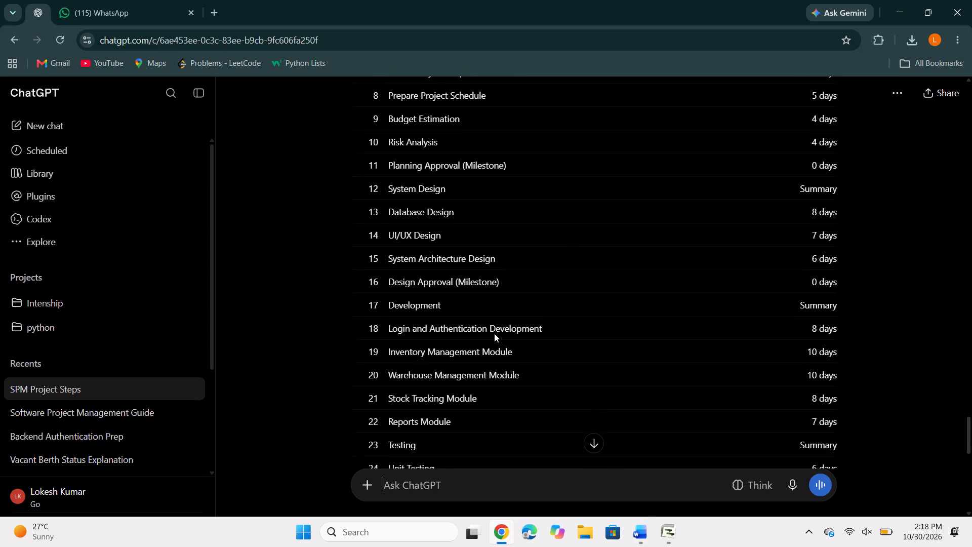
{"action": "scroll", "coordinate": [494, 333], "scroll_direction": "down", "scroll_amount": 3}
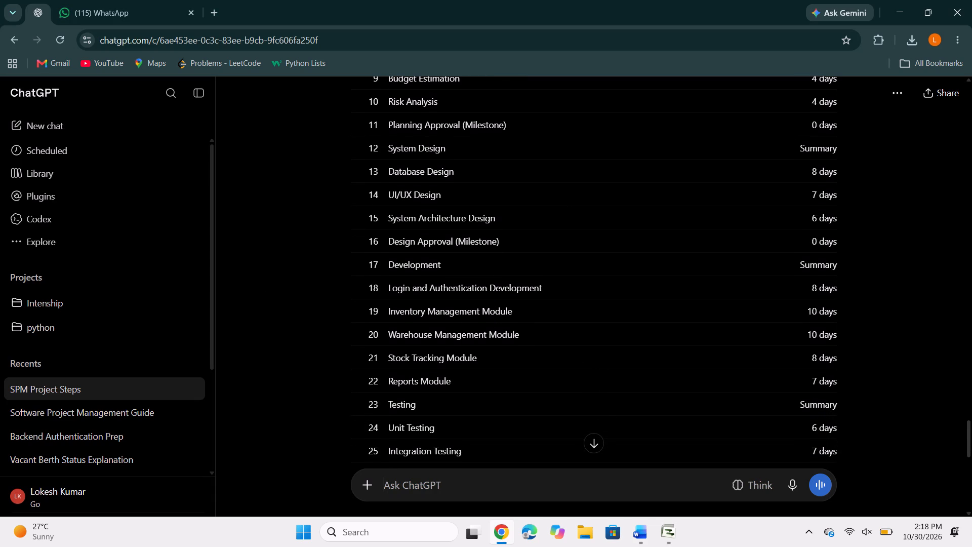
{"action": "key", "text": "alt+Tab"}
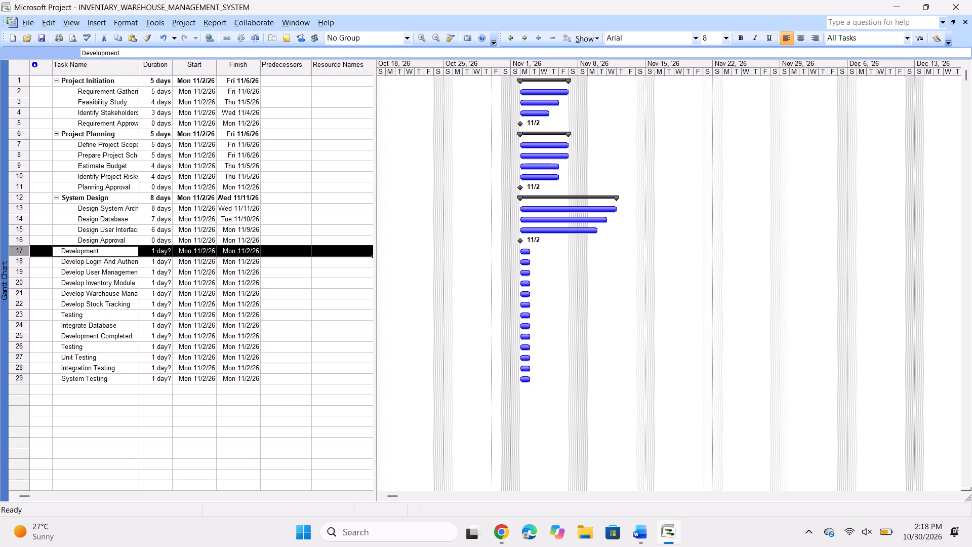
{"action": "left_click", "coordinate": [159, 265]}
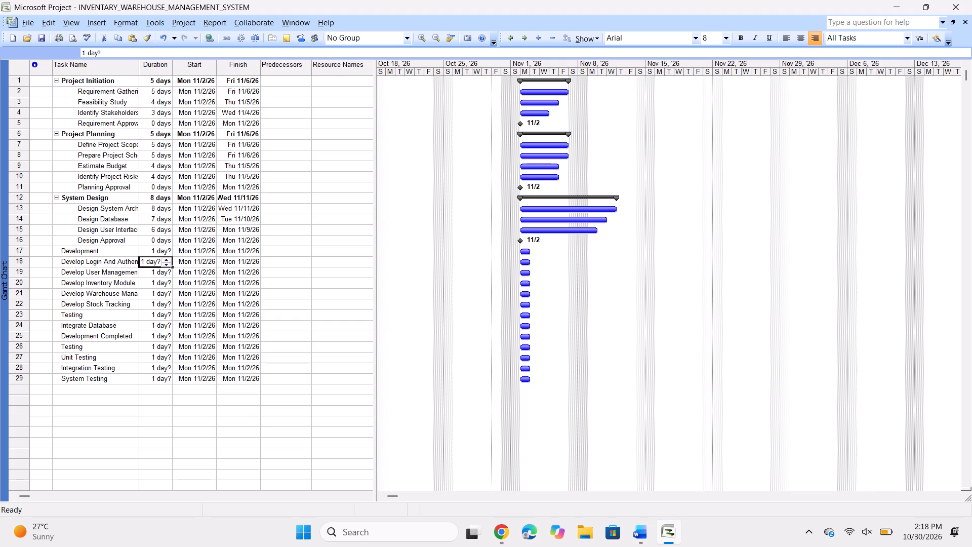
{"action": "key", "text": "alt+Tab"}
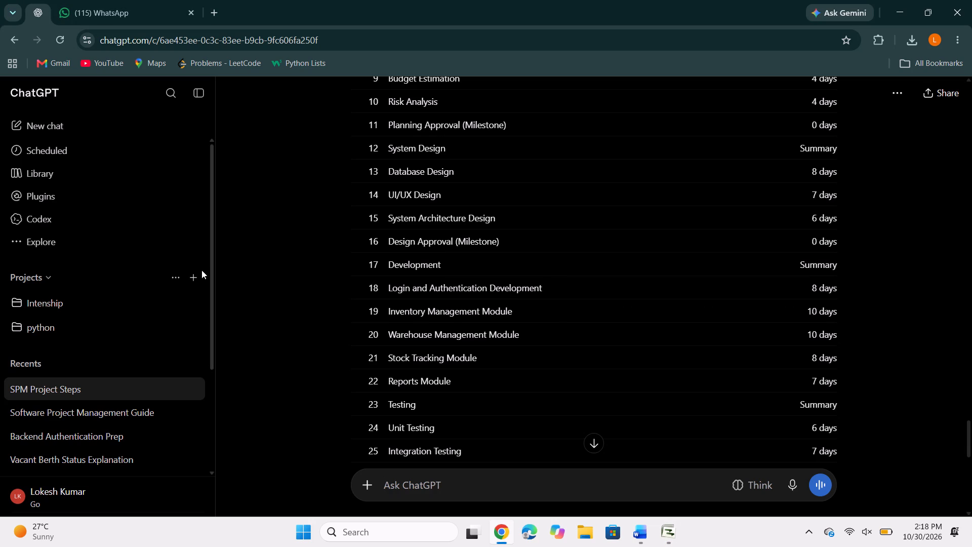
{"action": "key", "text": "alt+Tab"}
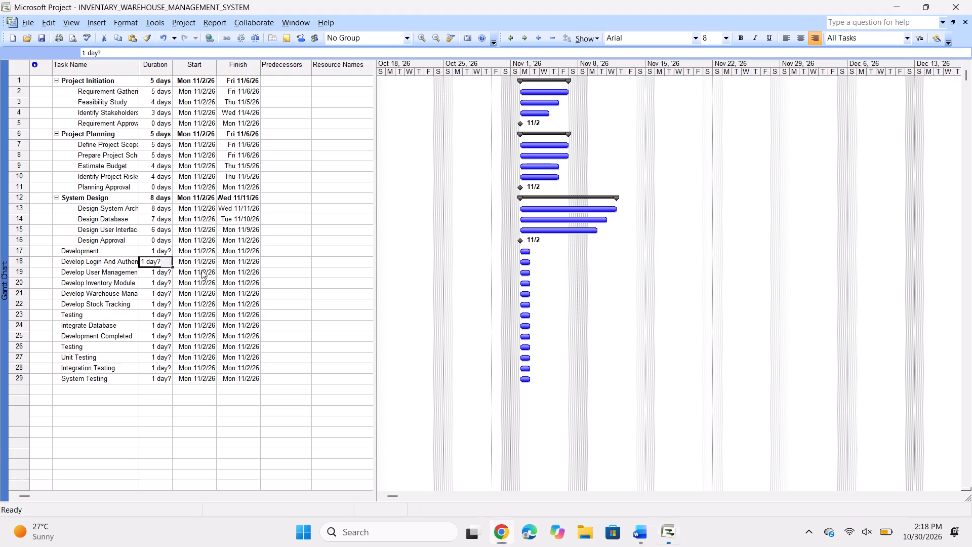
{"action": "triple_click", "coordinate": [166, 259]}
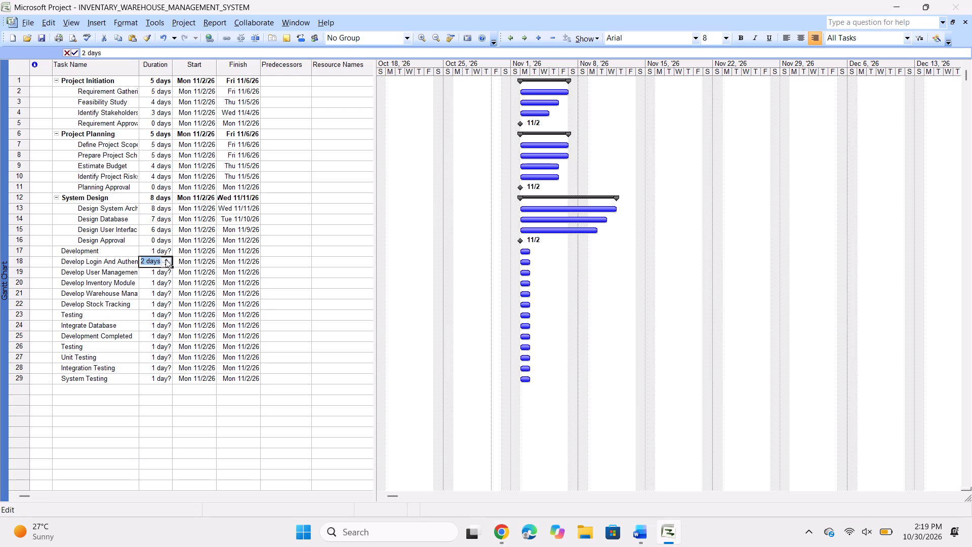
{"action": "triple_click", "coordinate": [166, 259]}
{"action": "left_click", "coordinate": [166, 259]}
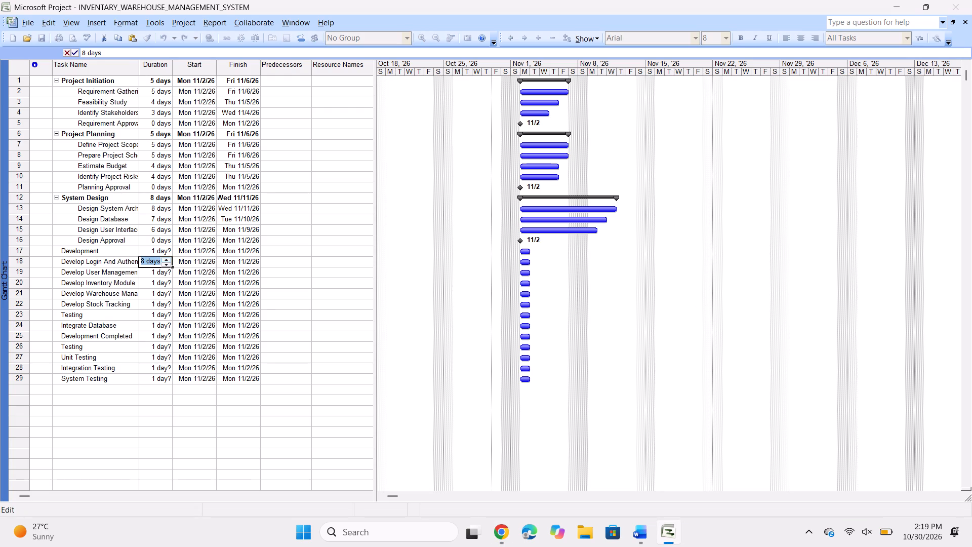
Set the durations of task 19, Develop User Management, and task 20, Develop Inventory Module, to 10 days each.
{"action": "left_click", "coordinate": [163, 273]}
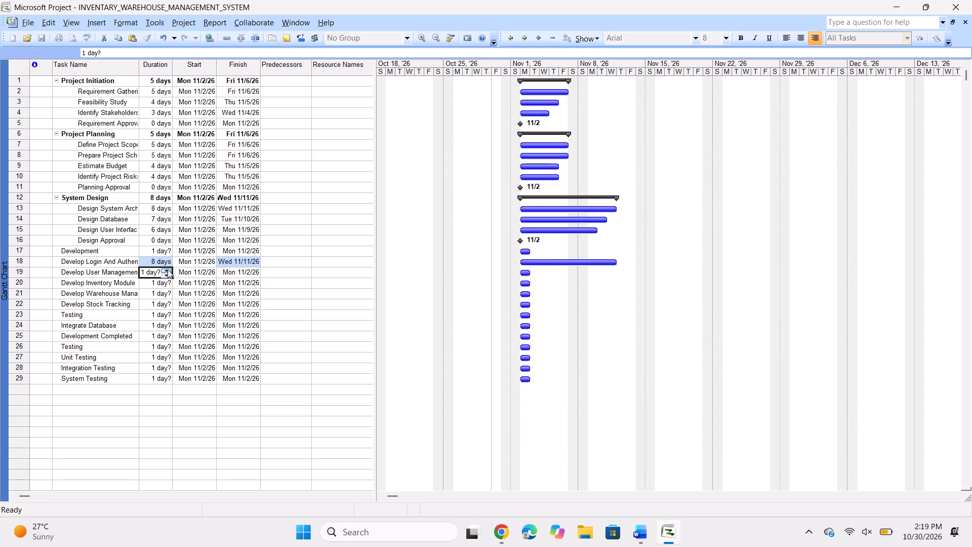
{"action": "triple_click", "coordinate": [168, 269]}
{"action": "triple_click", "coordinate": [168, 269]}
{"action": "double_click", "coordinate": [168, 269]}
{"action": "left_click", "coordinate": [168, 269]}
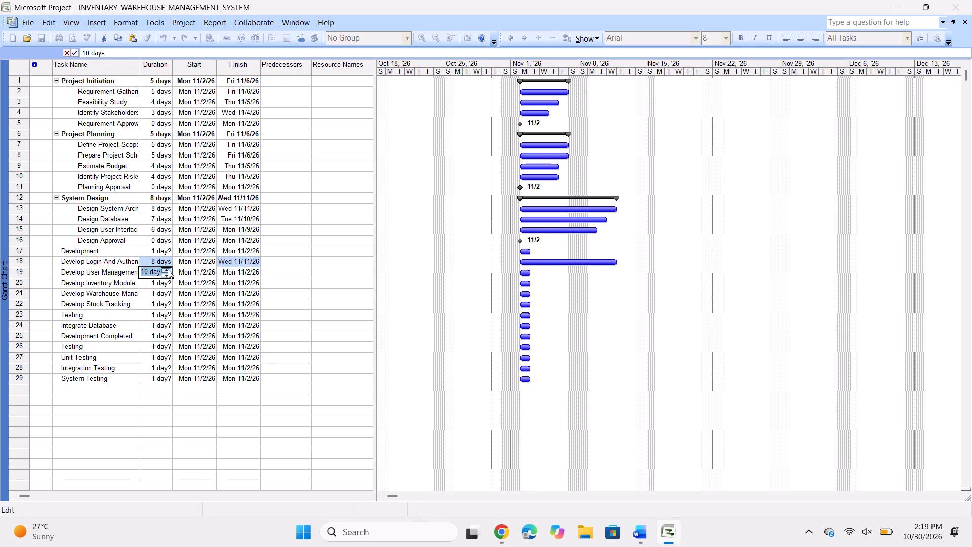
{"action": "left_click", "coordinate": [157, 283]}
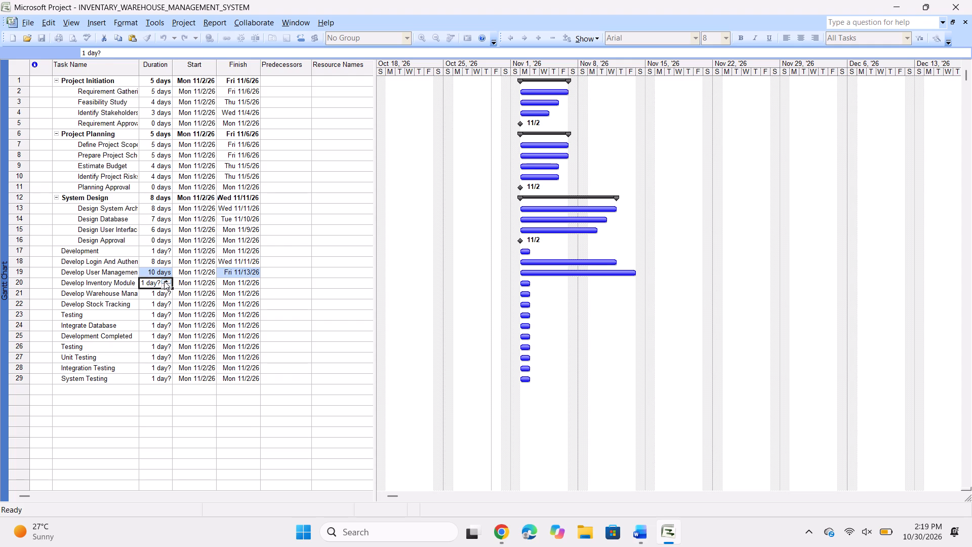
{"action": "triple_click", "coordinate": [166, 280]}
{"action": "triple_click", "coordinate": [166, 280]}
{"action": "double_click", "coordinate": [166, 280]}
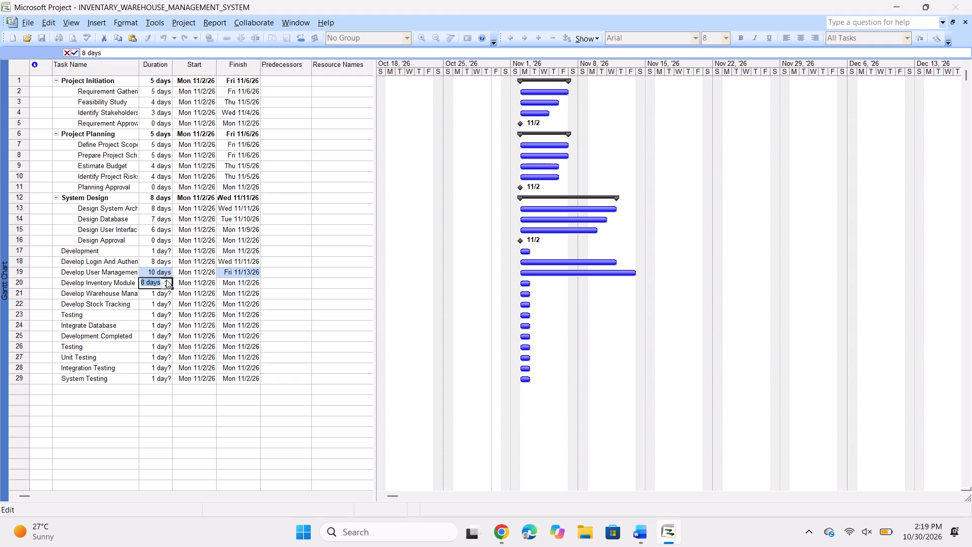
{"action": "left_click", "coordinate": [166, 280]}
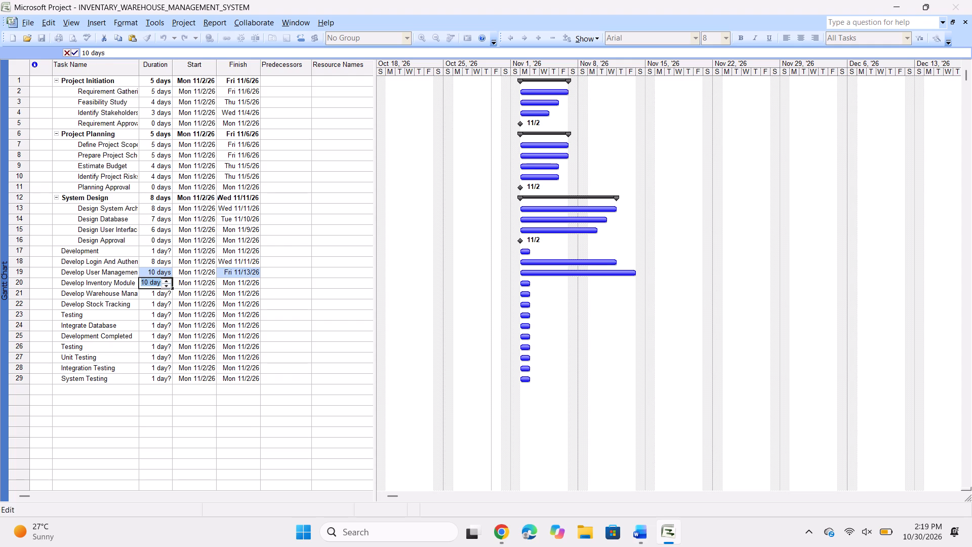
Set the duration of the warehouse development task in row 21 to 8 days and Develop Stock Tracking in row 22 to 7 days.
{"action": "left_click", "coordinate": [150, 294]}
{"action": "triple_click", "coordinate": [166, 289]}
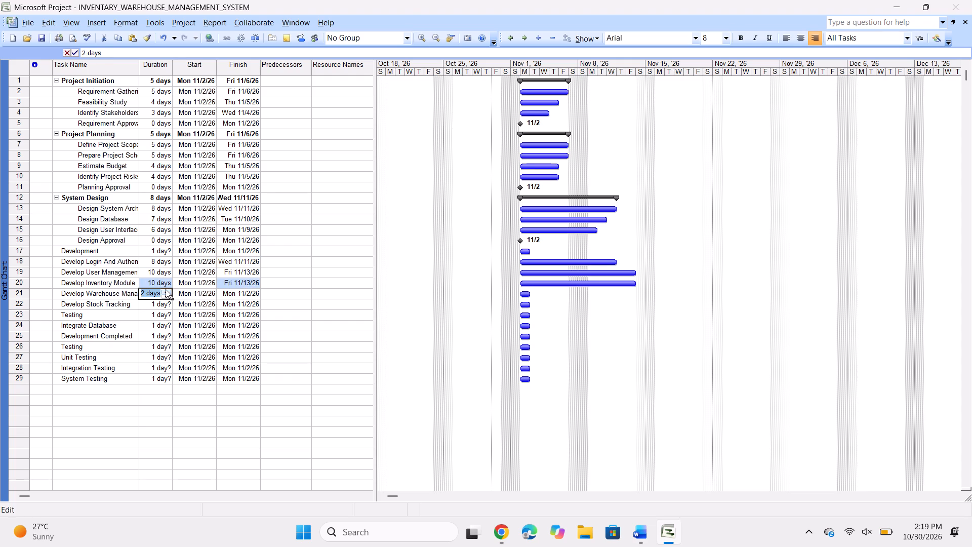
{"action": "triple_click", "coordinate": [166, 289]}
{"action": "left_click", "coordinate": [166, 289]}
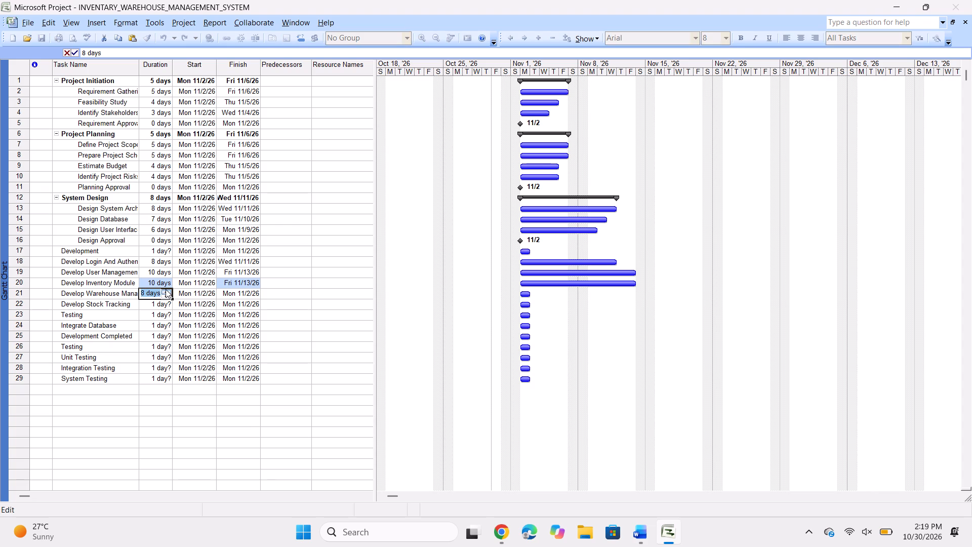
{"action": "left_click", "coordinate": [157, 303]}
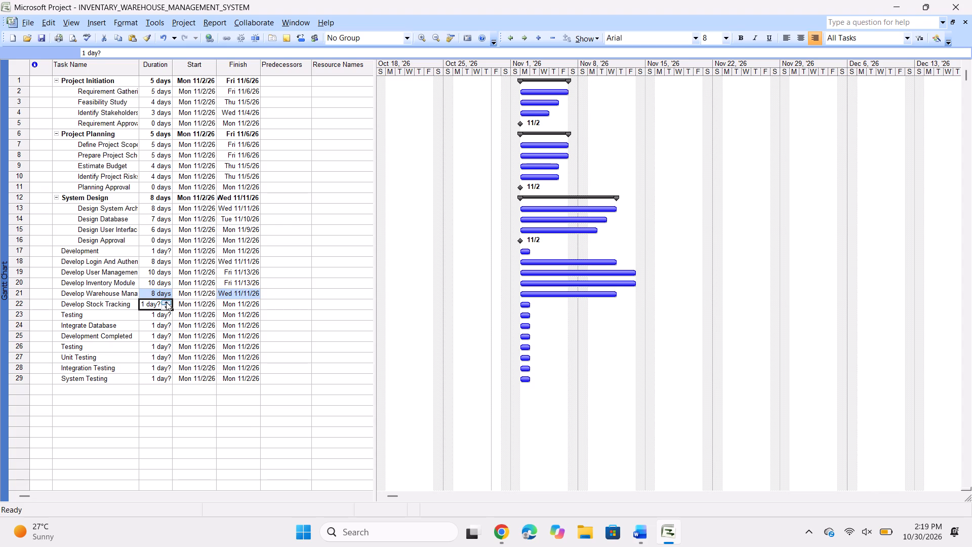
{"action": "triple_click", "coordinate": [166, 302]}
{"action": "triple_click", "coordinate": [166, 302]}
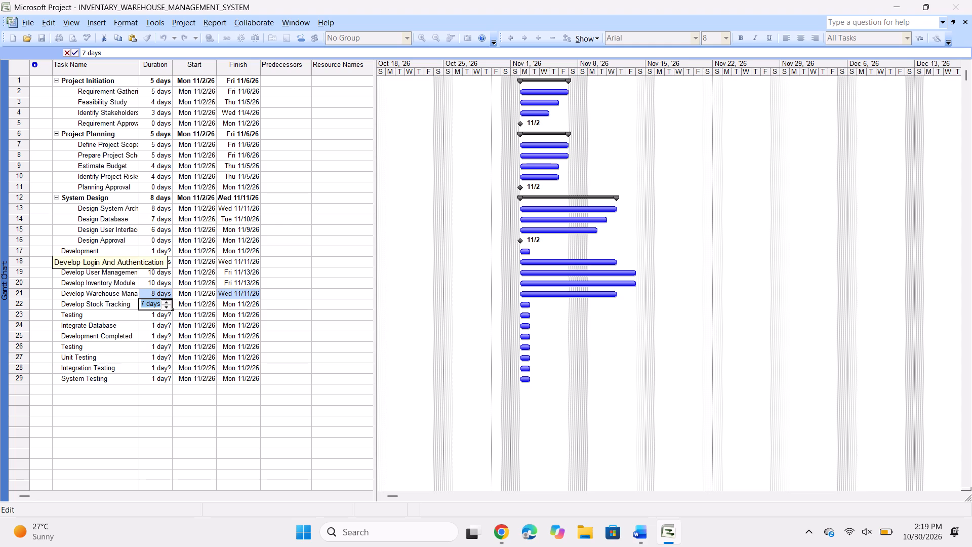
Indent tasks 18 to 22, Develop Login And Authentication through Develop Stock Tracking, as subtasks of Development.
{"action": "left_click_drag", "start_coordinate": [58, 259], "coordinate": [71, 304]}
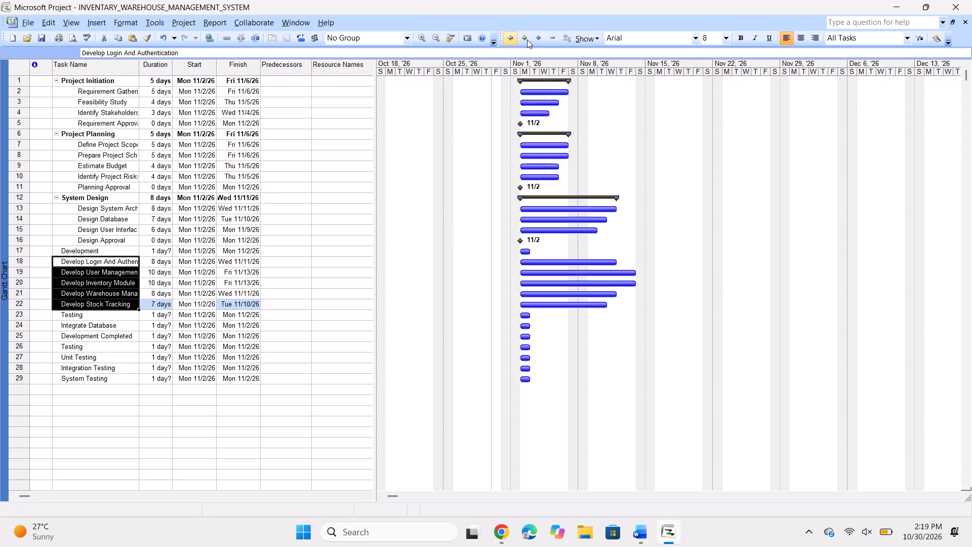
{"action": "left_click", "coordinate": [527, 40]}
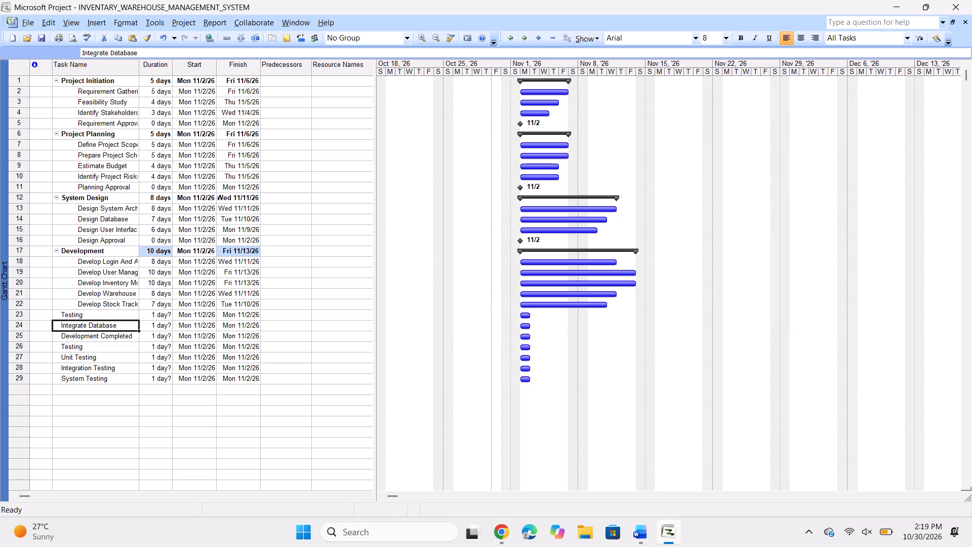
{"action": "key", "text": "alt+Tab"}
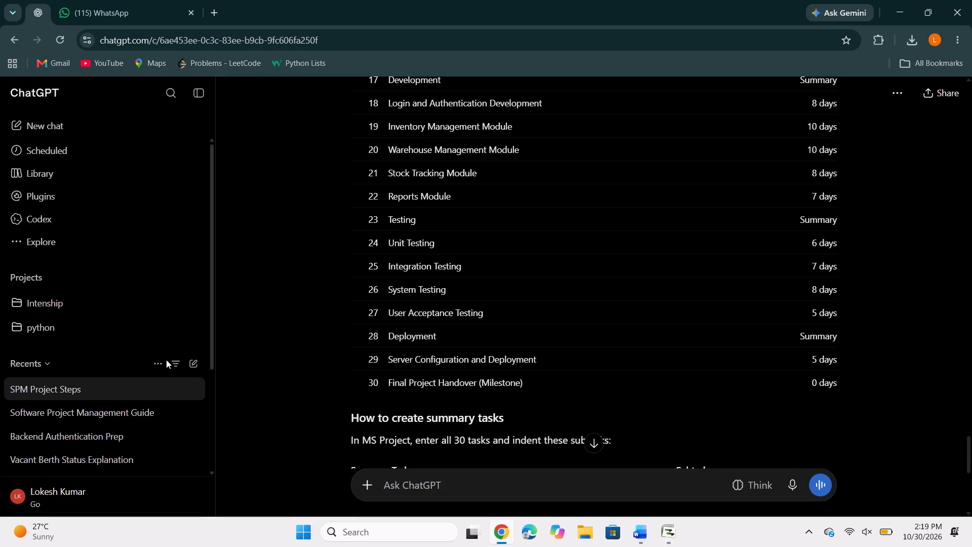
{"action": "key", "text": "alt+Tab"}
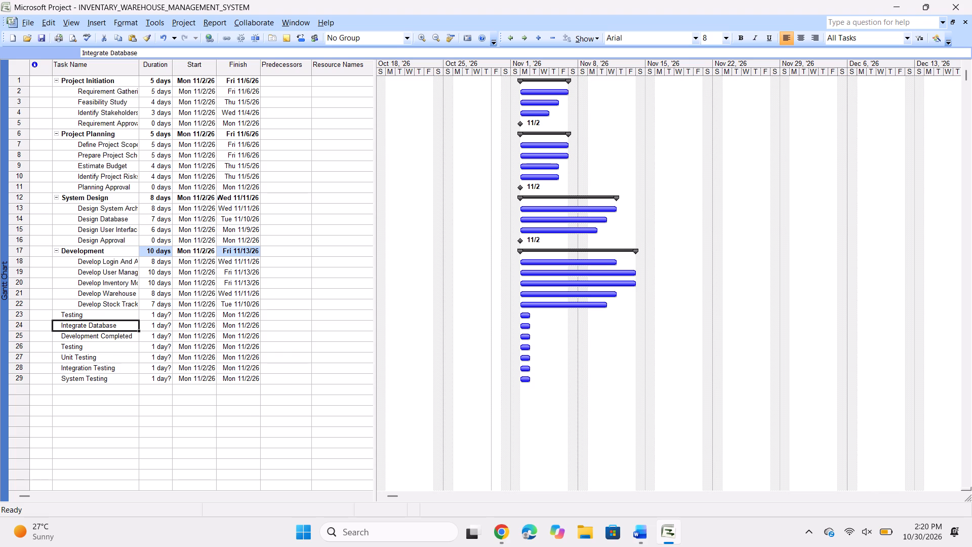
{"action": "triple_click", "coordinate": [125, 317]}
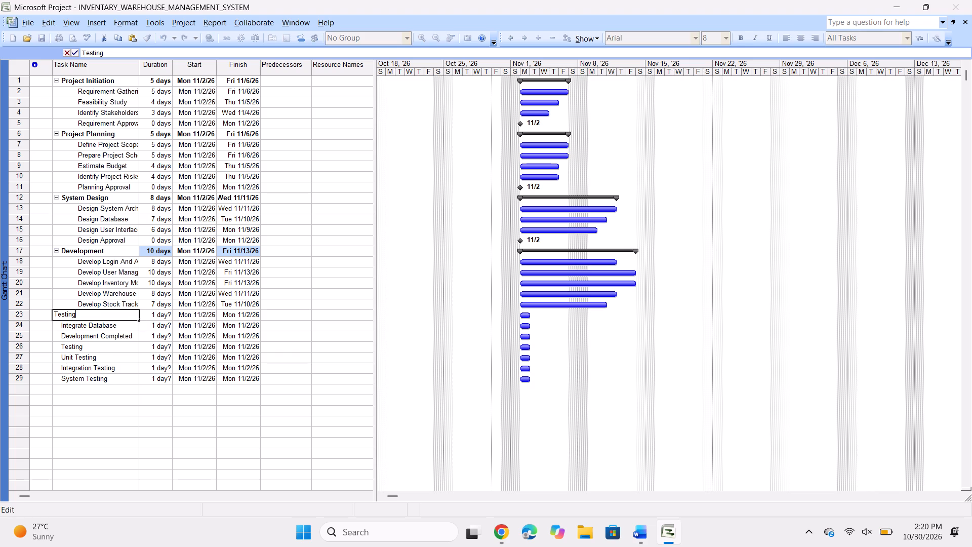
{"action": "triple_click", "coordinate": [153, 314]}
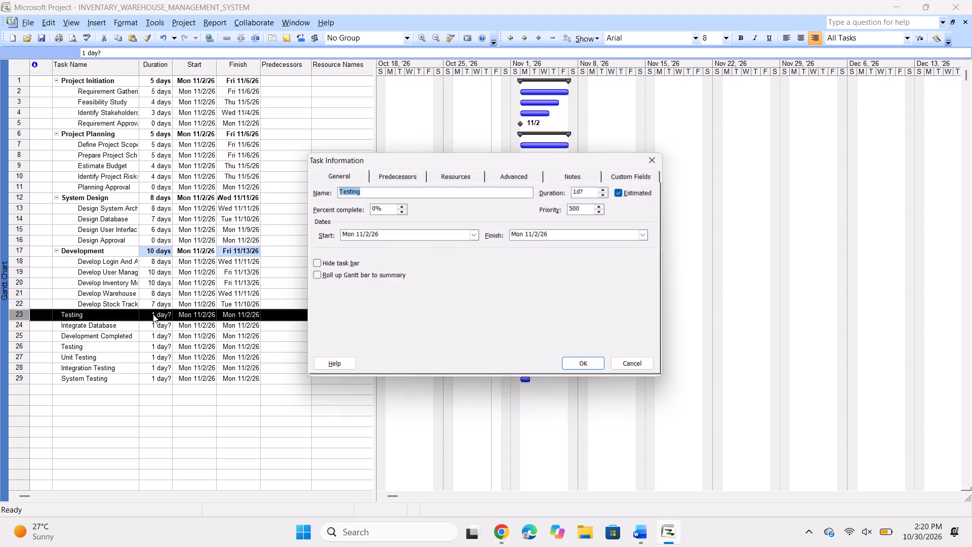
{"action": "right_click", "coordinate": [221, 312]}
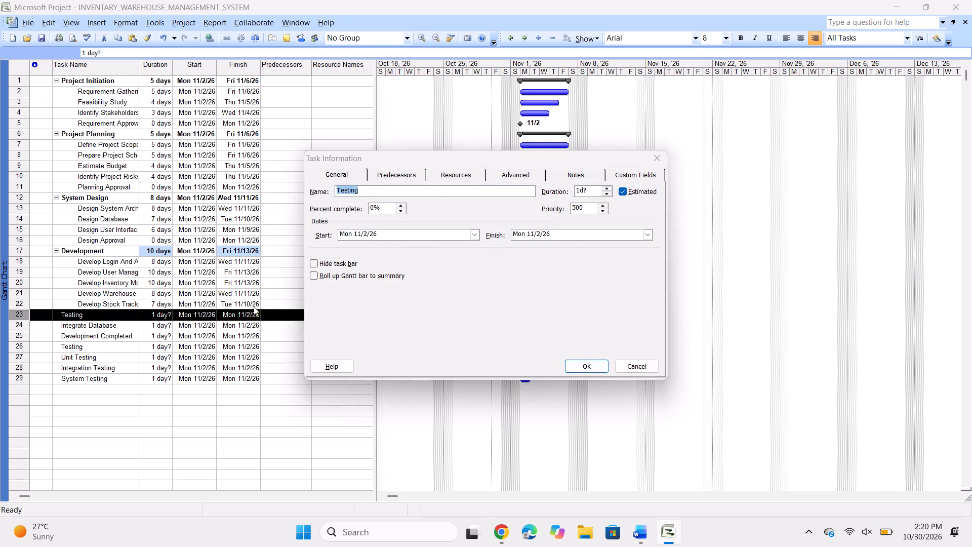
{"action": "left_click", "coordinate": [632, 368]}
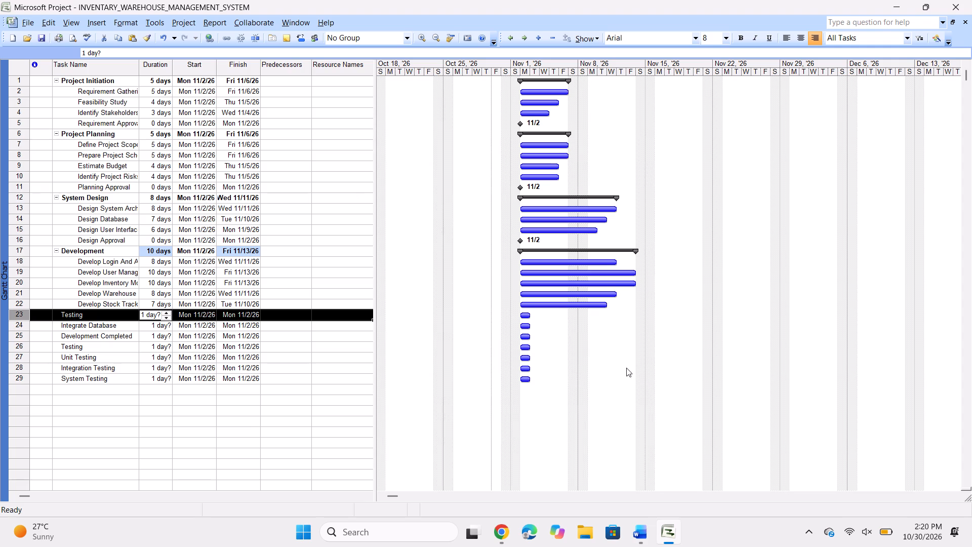
Cut the surplus tasks in rows 23 to 25: the first Testing entry, Integrate Database and Development Completed.
{"action": "right_click", "coordinate": [225, 315]}
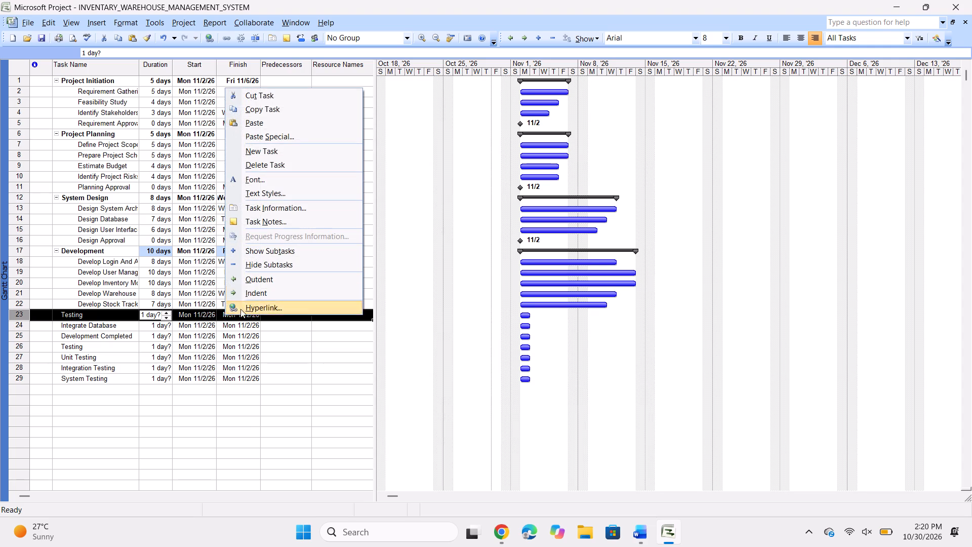
{"action": "left_click", "coordinate": [262, 98]}
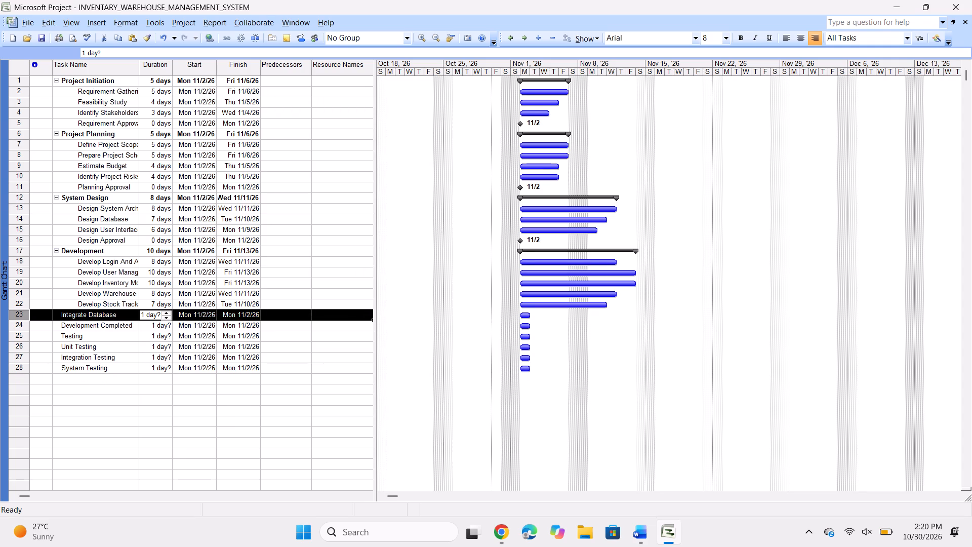
{"action": "right_click", "coordinate": [105, 317]}
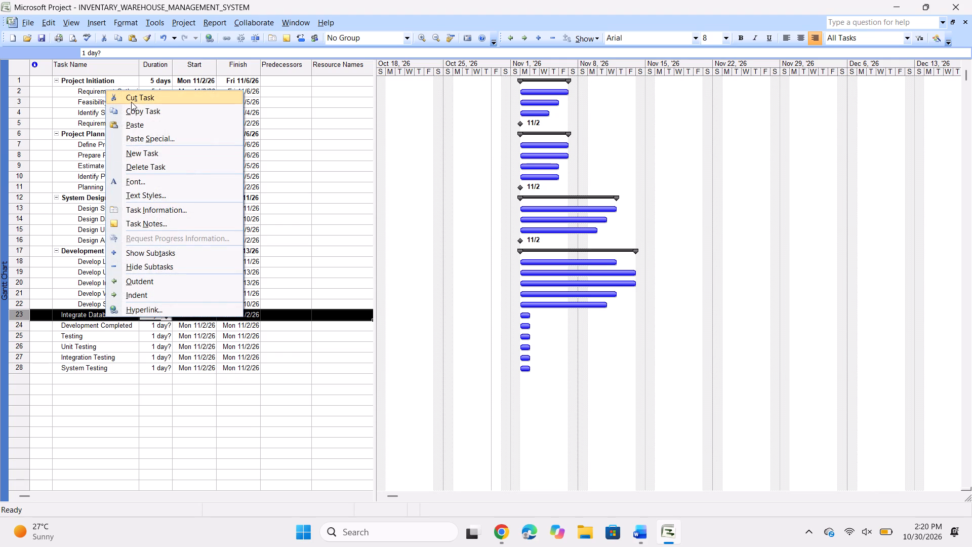
{"action": "left_click", "coordinate": [131, 102]}
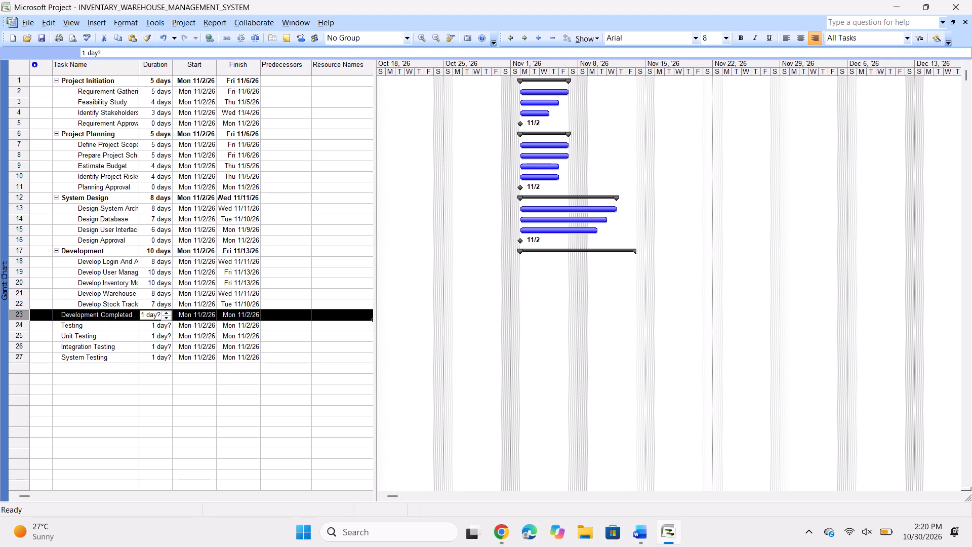
{"action": "right_click", "coordinate": [68, 318]}
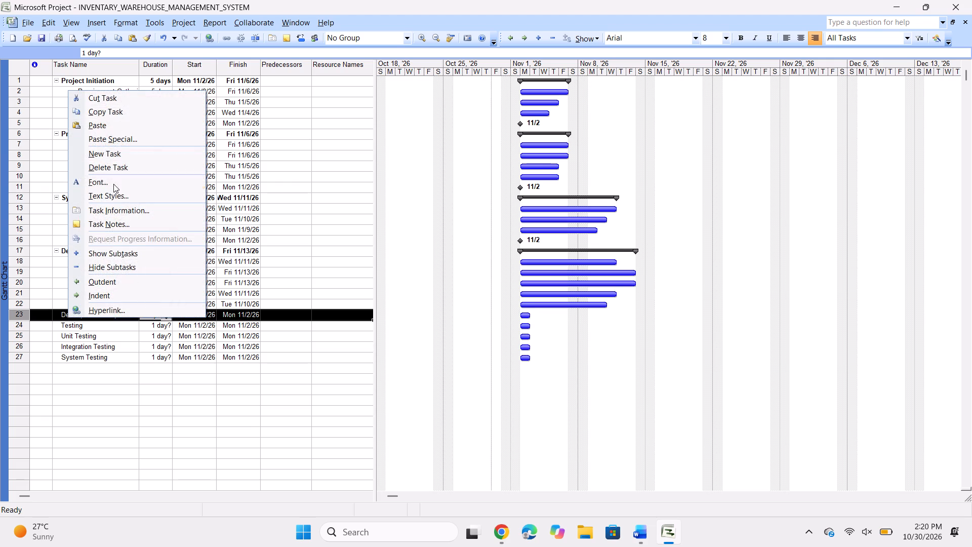
{"action": "left_click", "coordinate": [97, 98]}
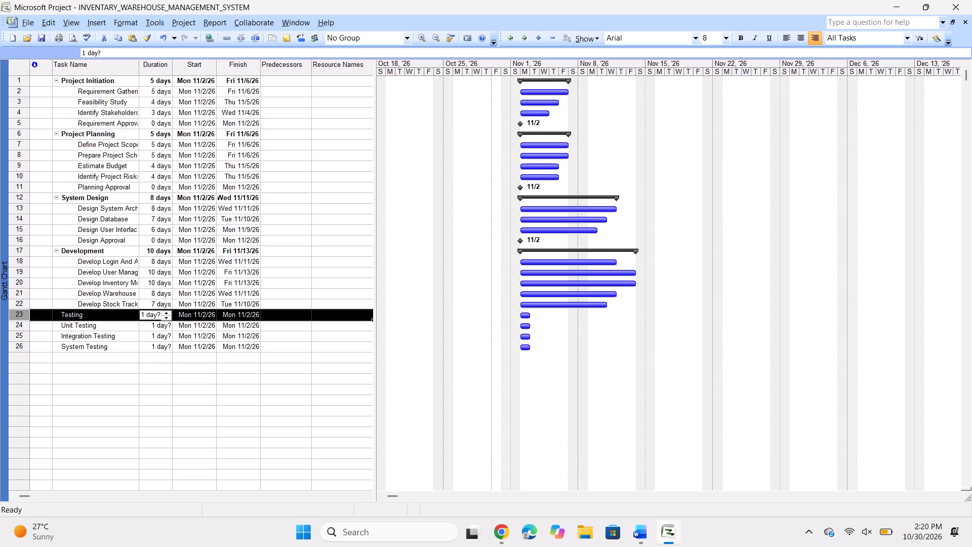
Copy User Acceptance Testing from the ChatGPT list in Chrome and add it as task 27 in the project plan.
{"action": "key", "text": "alt+Tab"}
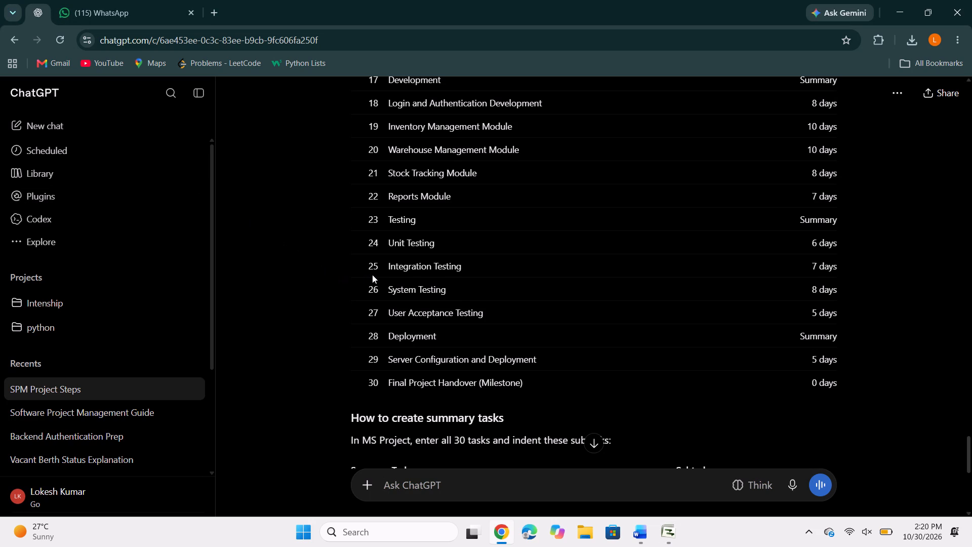
{"action": "key", "text": "alt+Tab"}
{"action": "key", "text": "alt+Tab"}
{"action": "left_click_drag", "start_coordinate": [385, 309], "coordinate": [496, 309]}
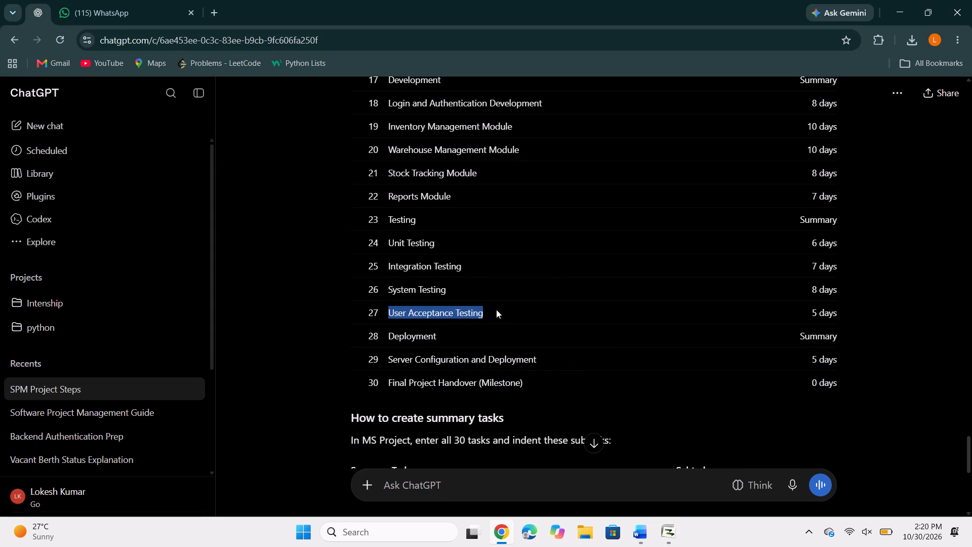
{"action": "key", "text": "ctrl+c"}
{"action": "key", "text": "alt+Tab"}
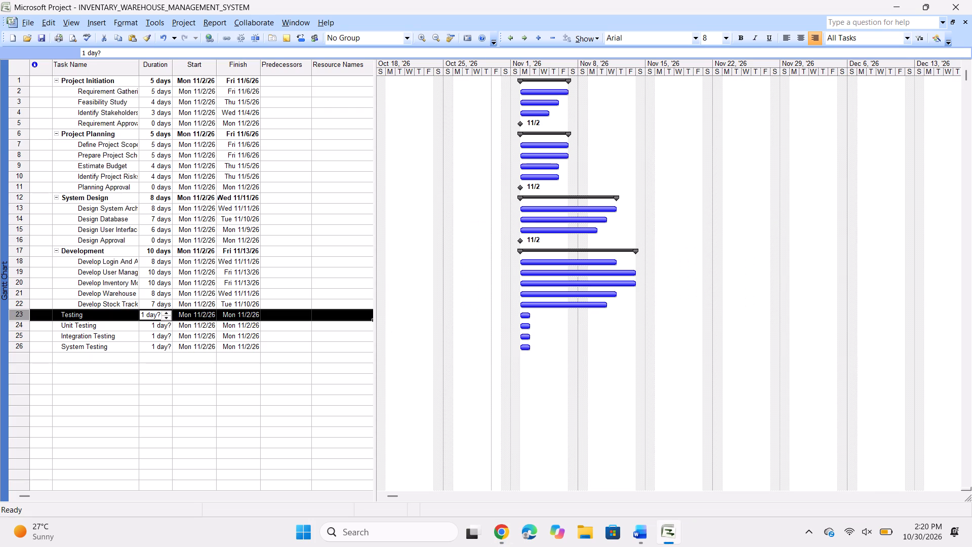
{"action": "left_click", "coordinate": [120, 356]}
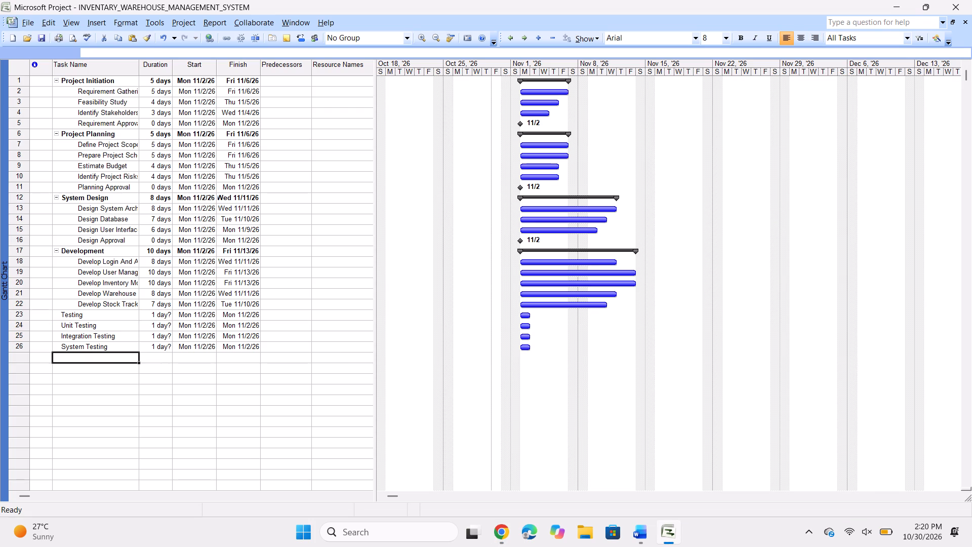
{"action": "key", "text": "ctrl+v"}
{"action": "key", "text": "Return"}
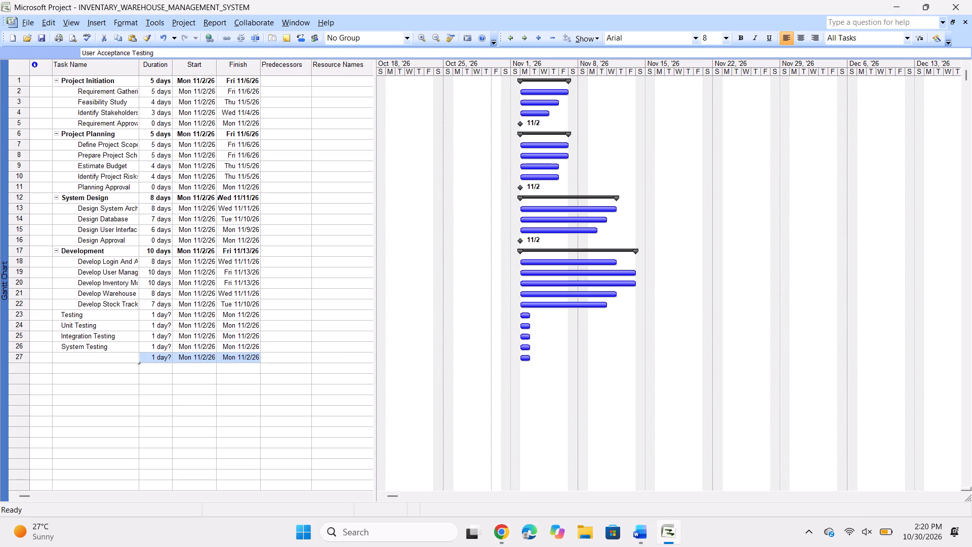
Copy Deployment from the ChatGPT list in Chrome and add it as task 28 in the project plan.
{"action": "key", "text": "alt+Tab"}
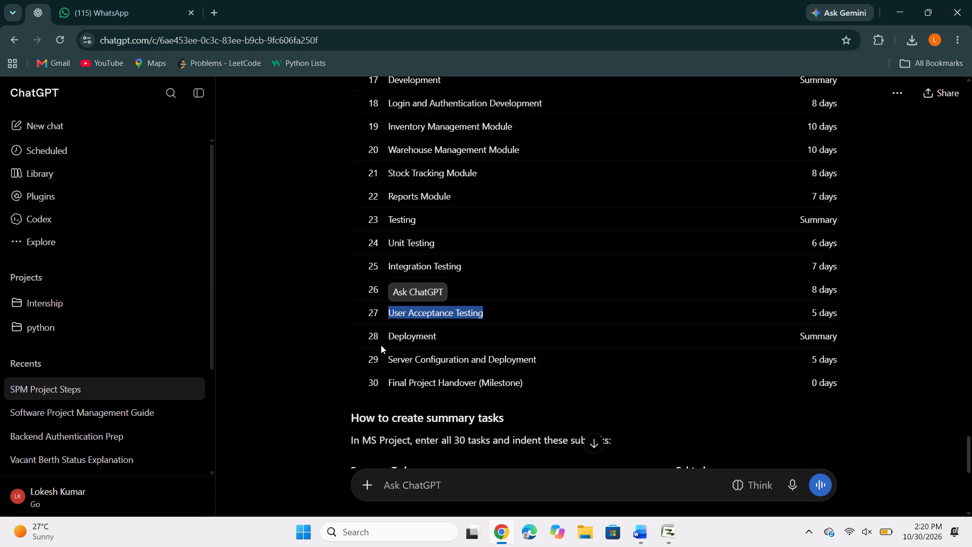
{"action": "left_click_drag", "start_coordinate": [386, 334], "coordinate": [452, 334]}
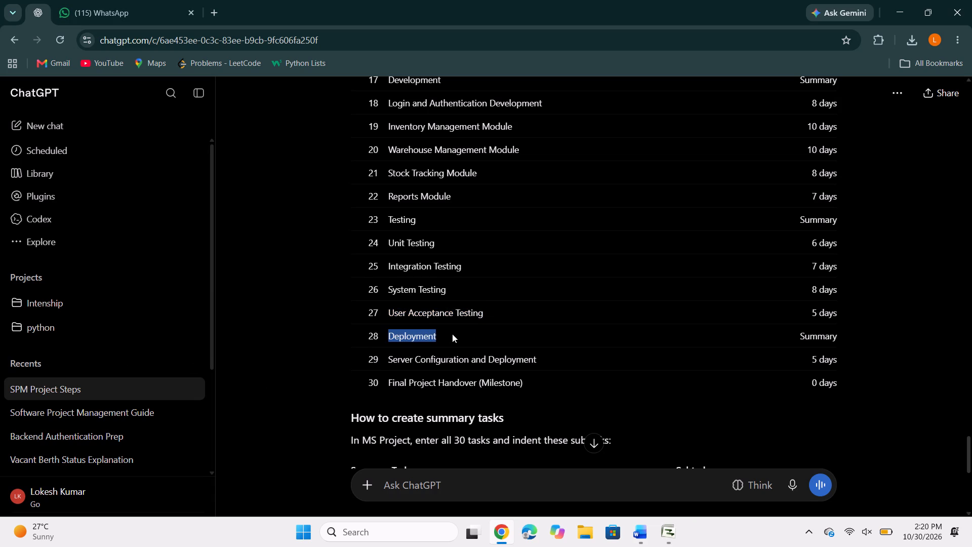
{"action": "key", "text": "ctrl+c"}
{"action": "key", "text": "alt+Tab"}
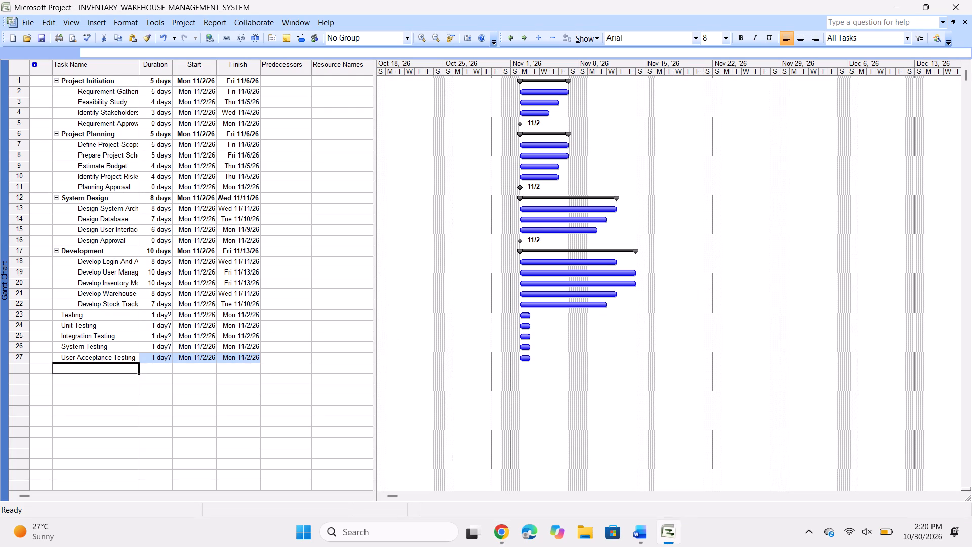
{"action": "key", "text": "ctrl+v"}
{"action": "key", "text": "Return"}
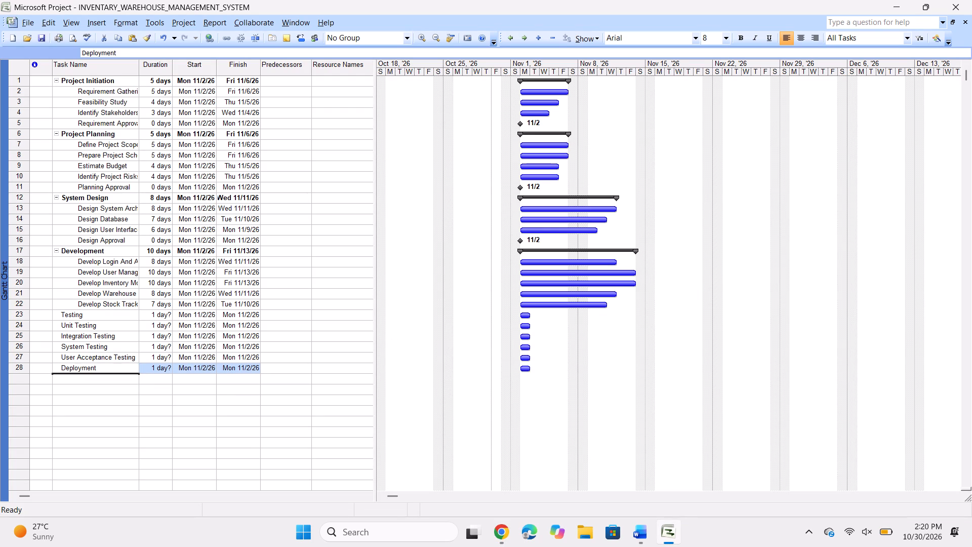
Copy Server Configuration and Deployment from the ChatGPT list in Chrome and add it as task 29 in the project plan.
{"action": "key", "text": "alt+Tab"}
{"action": "left_click_drag", "start_coordinate": [386, 361], "coordinate": [440, 361]}
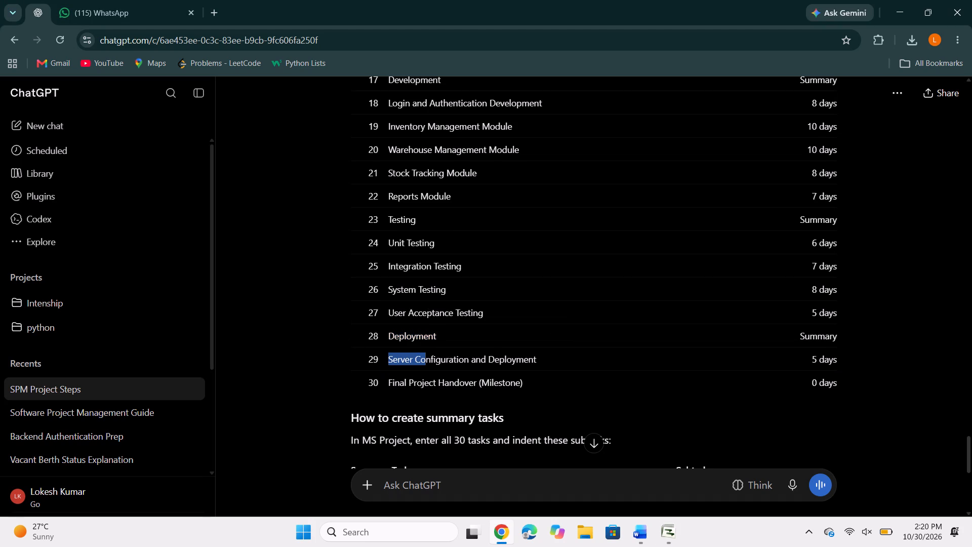
{"action": "left_click_drag", "start_coordinate": [440, 361], "coordinate": [539, 365]}
{"action": "key", "text": "ctrl+c"}
{"action": "key", "text": "alt+Tab"}
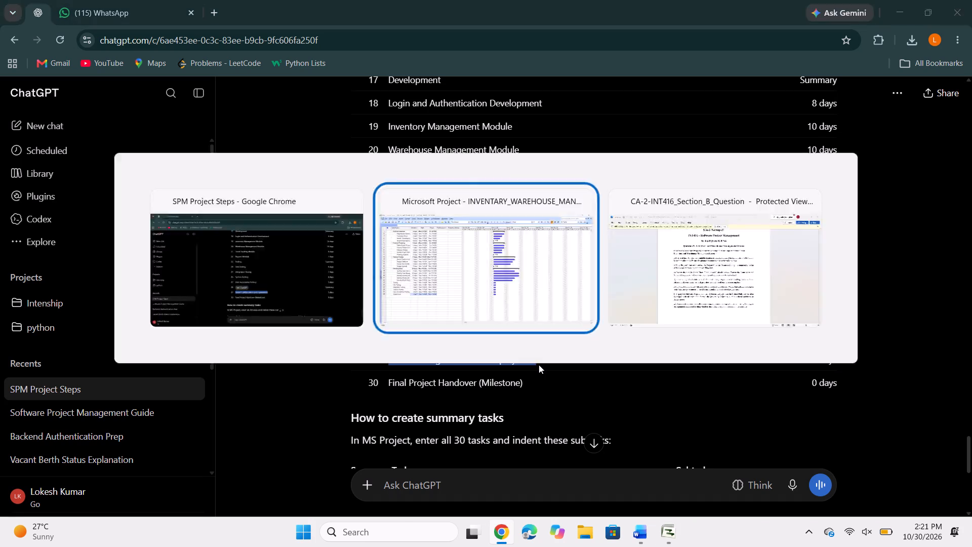
{"action": "key", "text": "ctrl+v"}
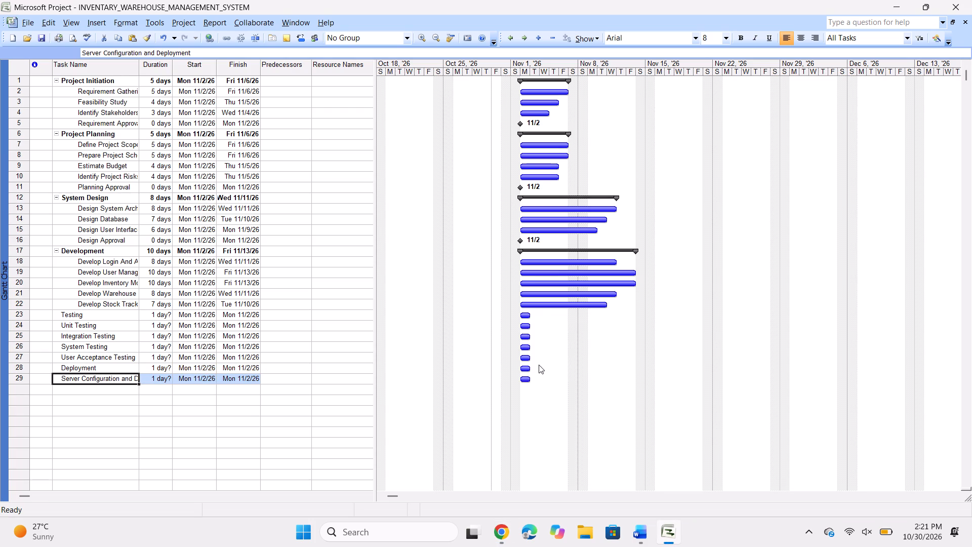
{"action": "key", "text": "Return"}
Add Final Project Handover from the ChatGPT list in Chrome as task 30, leaving out the milestone note.
{"action": "key", "text": "alt+Tab"}
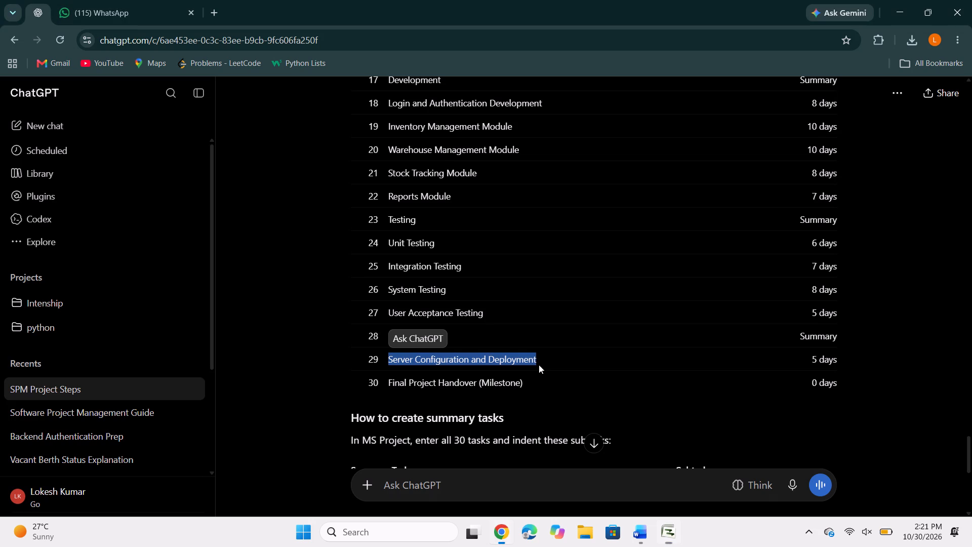
{"action": "left_click_drag", "start_coordinate": [389, 381], "coordinate": [543, 385]}
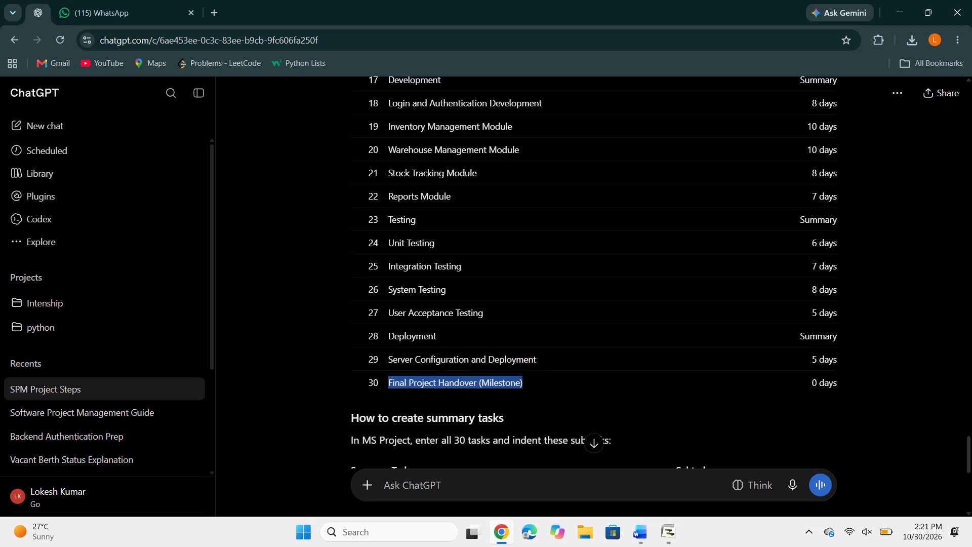
{"action": "left_click_drag", "start_coordinate": [480, 383], "coordinate": [464, 384]}
{"action": "left_click", "coordinate": [464, 384]}
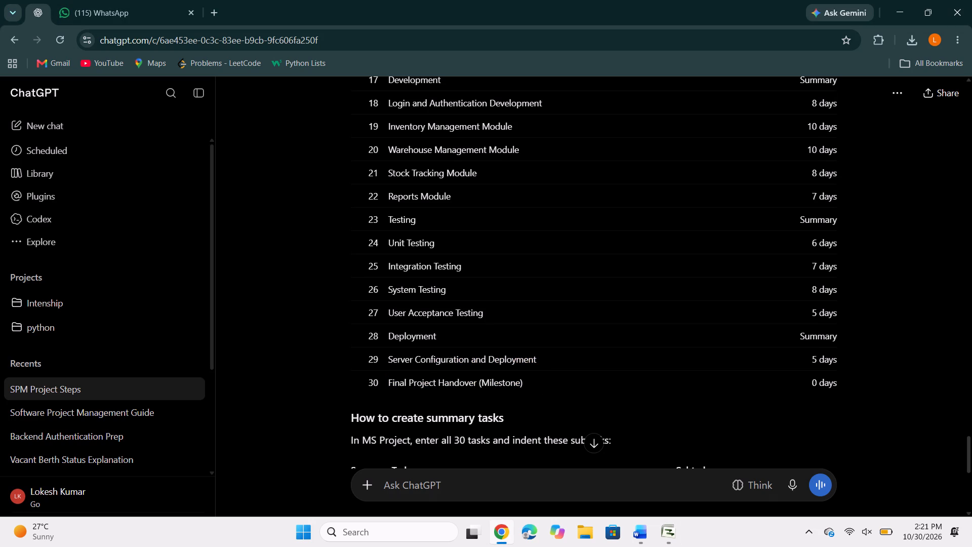
{"action": "left_click_drag", "start_coordinate": [389, 381], "coordinate": [474, 374]}
{"action": "key", "text": "ctrl+c"}
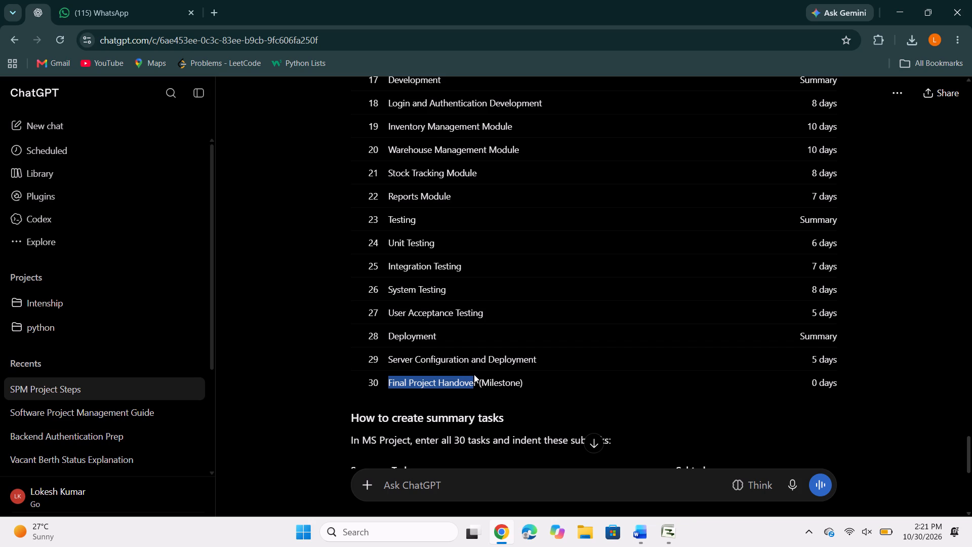
{"action": "key", "text": "alt+Tab"}
{"action": "key", "text": "ctrl+v"}
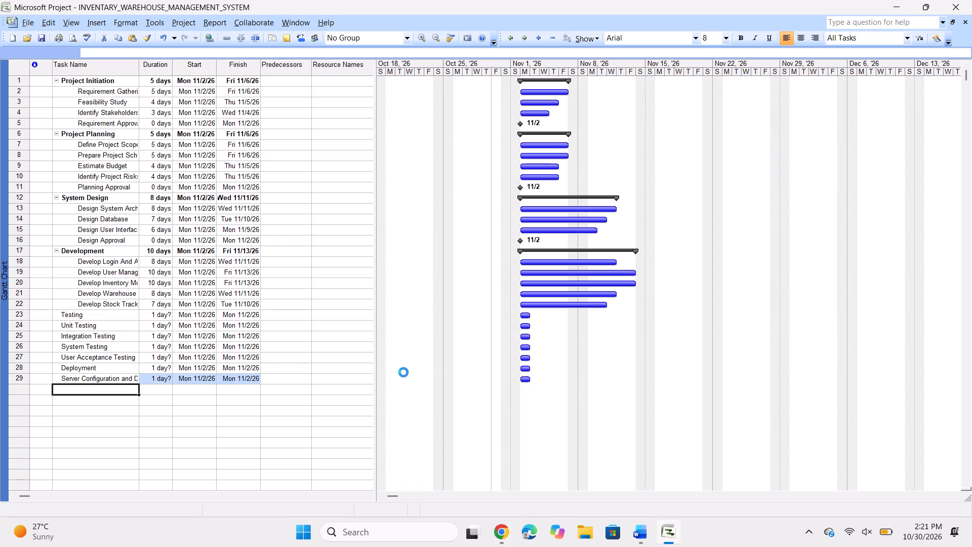
{"action": "left_click", "coordinate": [129, 387]}
{"action": "left_click", "coordinate": [129, 387]}
{"action": "key", "text": "r"}
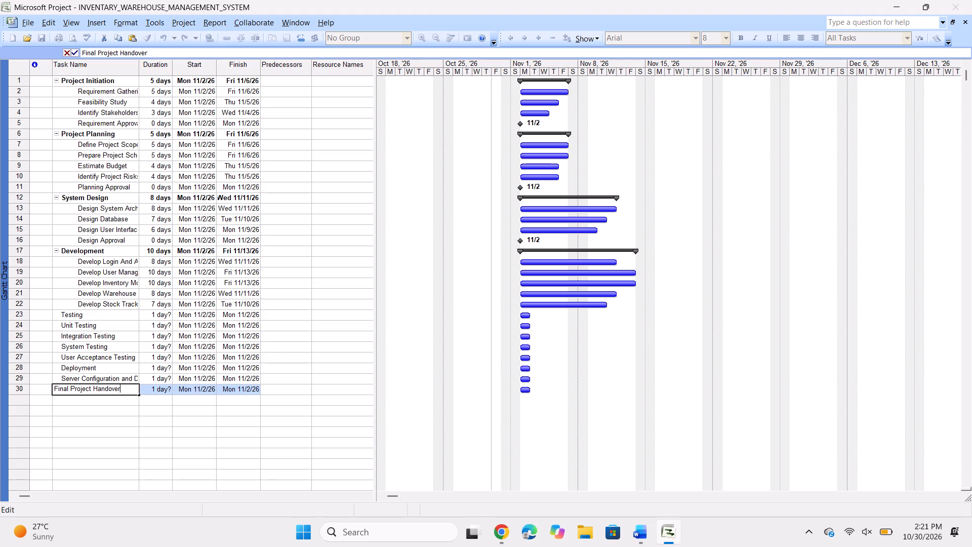
Check the Testing durations in the ChatGPT list in Chrome and set task 24, Unit Testing, to 6 days.
{"action": "key", "text": "alt+Tab"}
{"action": "left_click", "coordinate": [298, 270]}
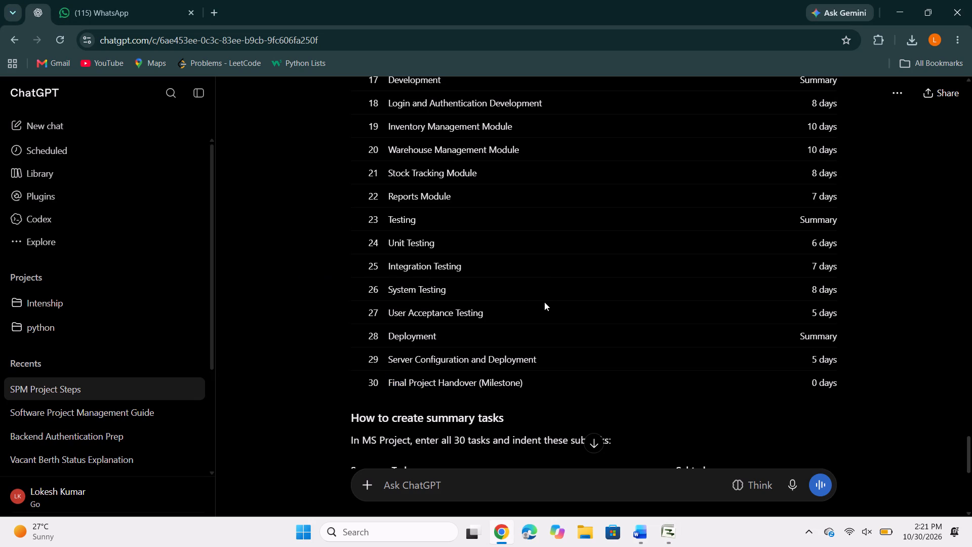
{"action": "key", "text": "alt+Tab"}
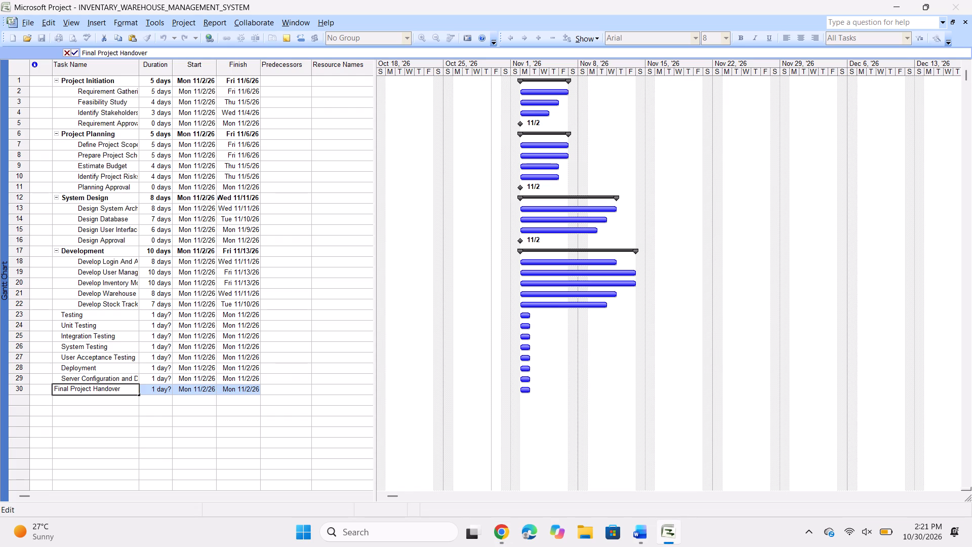
{"action": "left_click", "coordinate": [155, 326]}
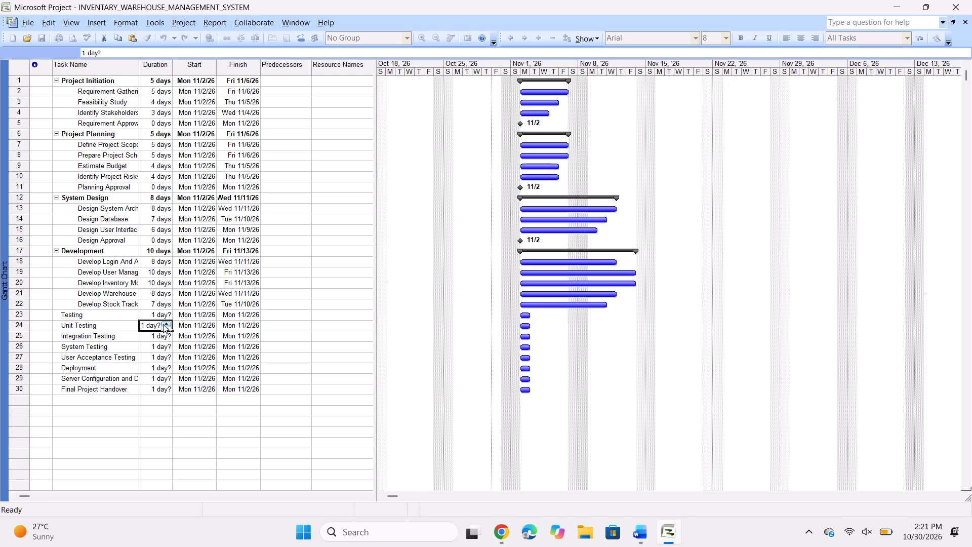
{"action": "triple_click", "coordinate": [163, 324]}
{"action": "triple_click", "coordinate": [163, 324]}
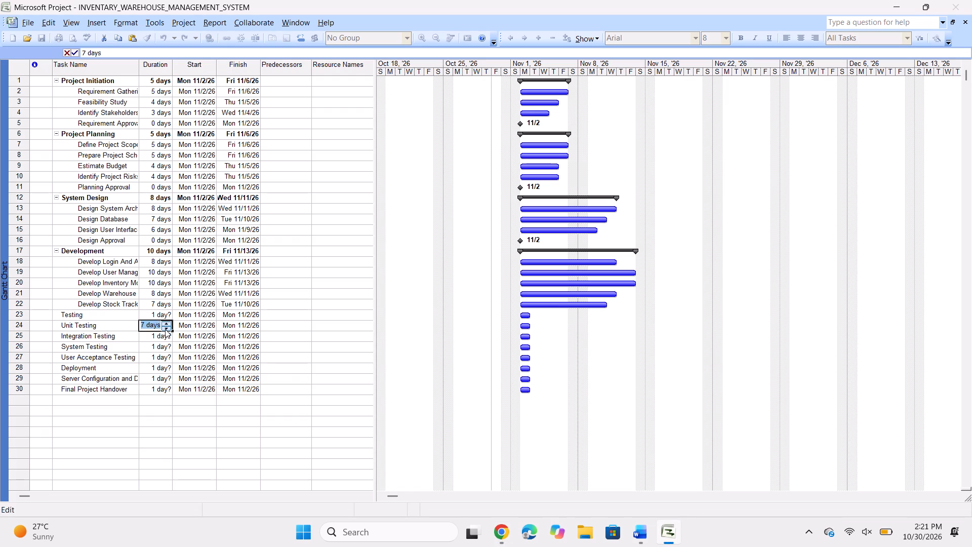
{"action": "left_click", "coordinate": [166, 330]}
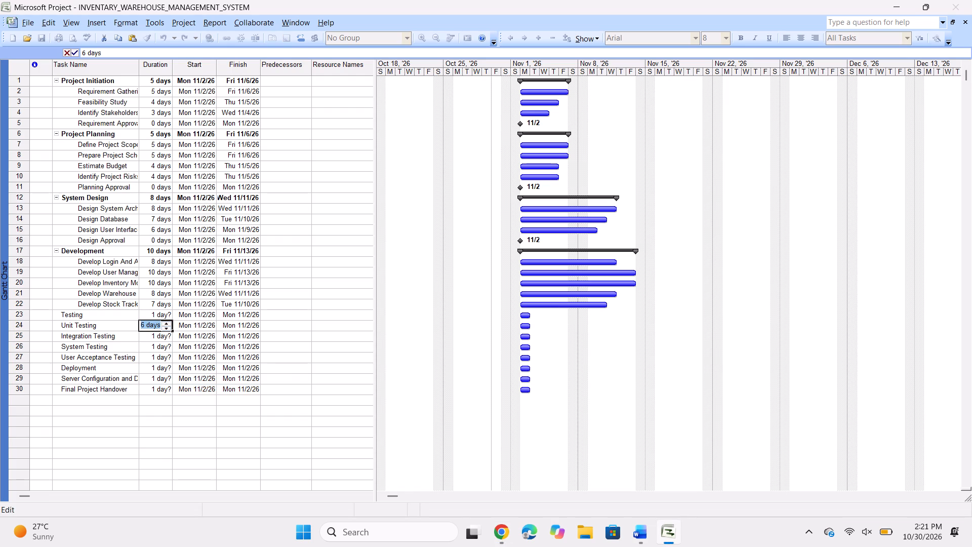
Set the duration of task 25, Integration Testing, to 7 days and task 26, System Testing, to 8 days.
{"action": "left_click", "coordinate": [155, 337]}
{"action": "triple_click", "coordinate": [167, 335]}
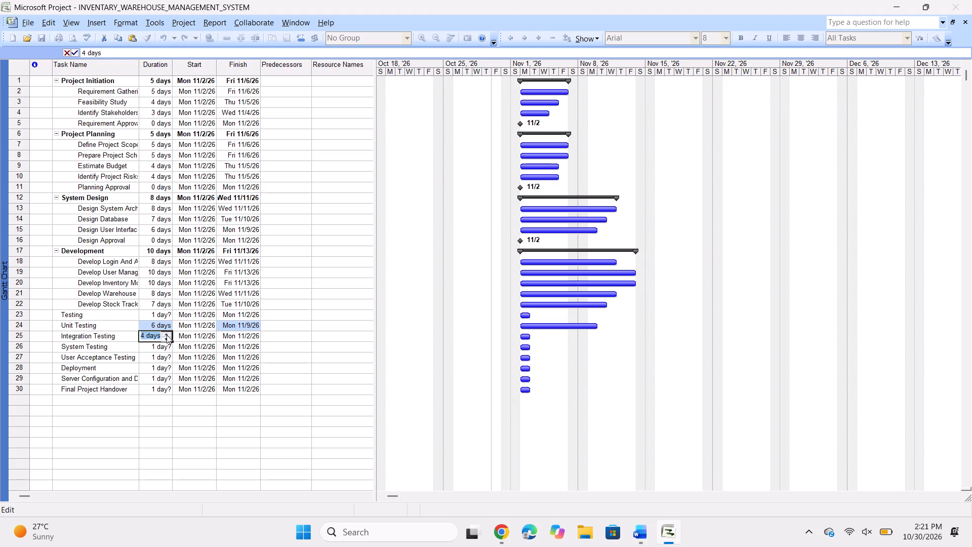
{"action": "triple_click", "coordinate": [167, 335]}
{"action": "left_click", "coordinate": [167, 335]}
{"action": "left_click", "coordinate": [168, 339]}
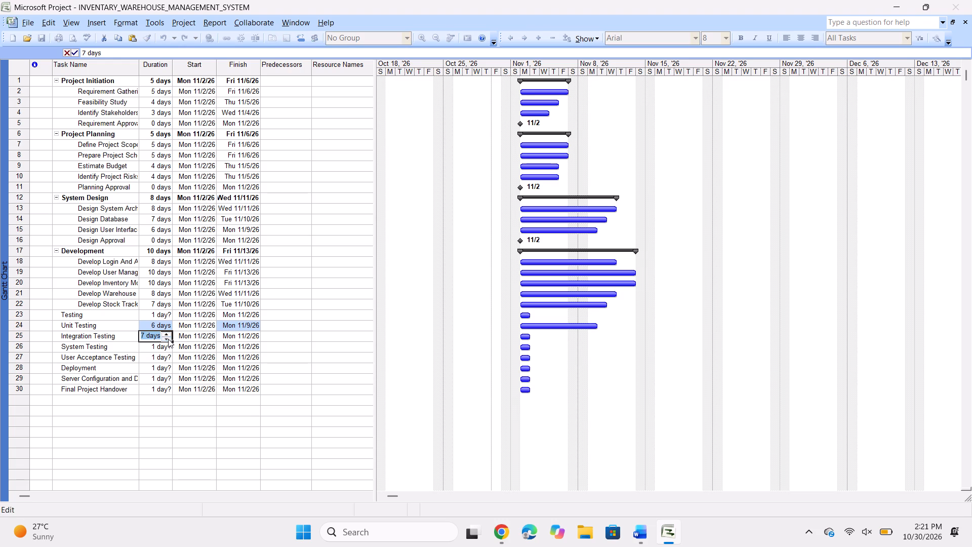
{"action": "left_click", "coordinate": [166, 347]}
{"action": "triple_click", "coordinate": [168, 344]}
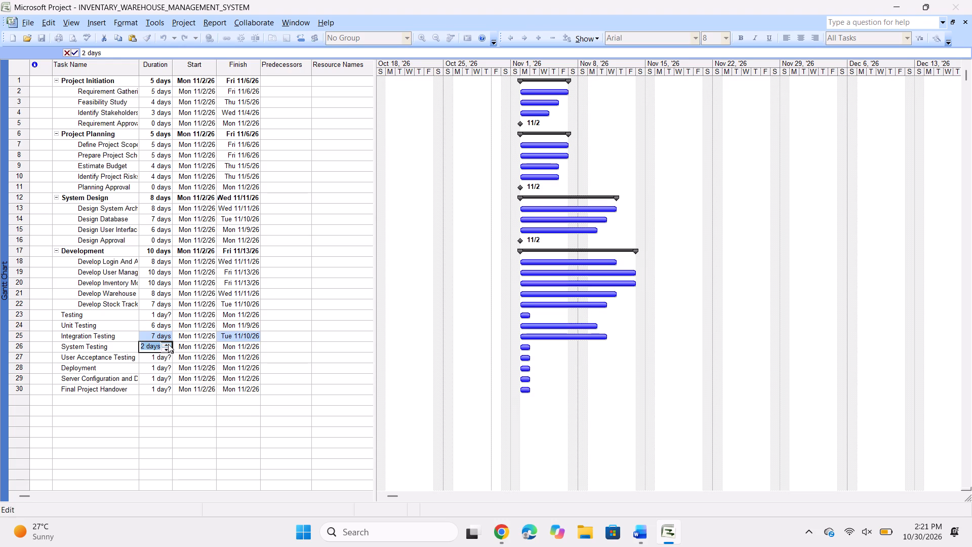
{"action": "triple_click", "coordinate": [168, 344]}
{"action": "left_click", "coordinate": [168, 344]}
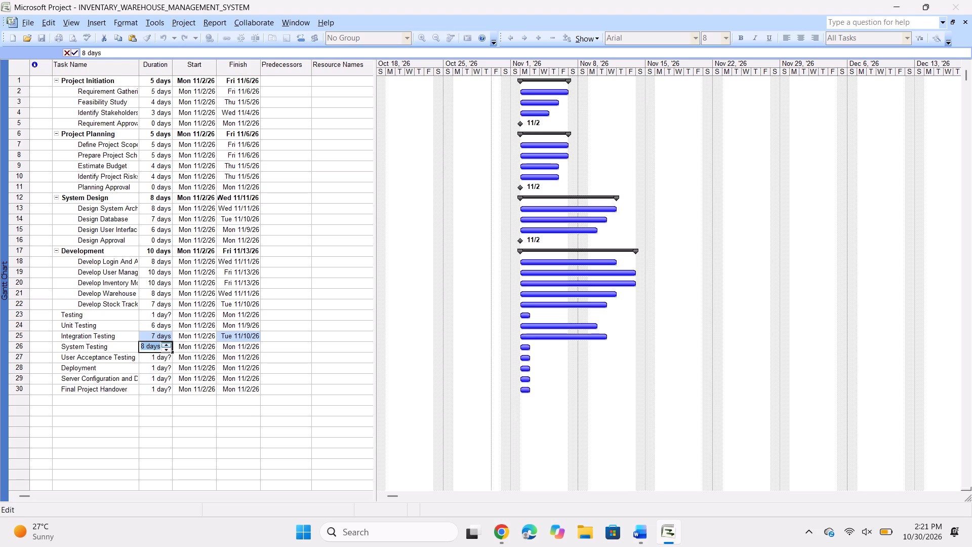
Set the duration of task 27, User Acceptance Testing, to 5 days.
{"action": "left_click", "coordinate": [150, 358]}
{"action": "triple_click", "coordinate": [169, 354]}
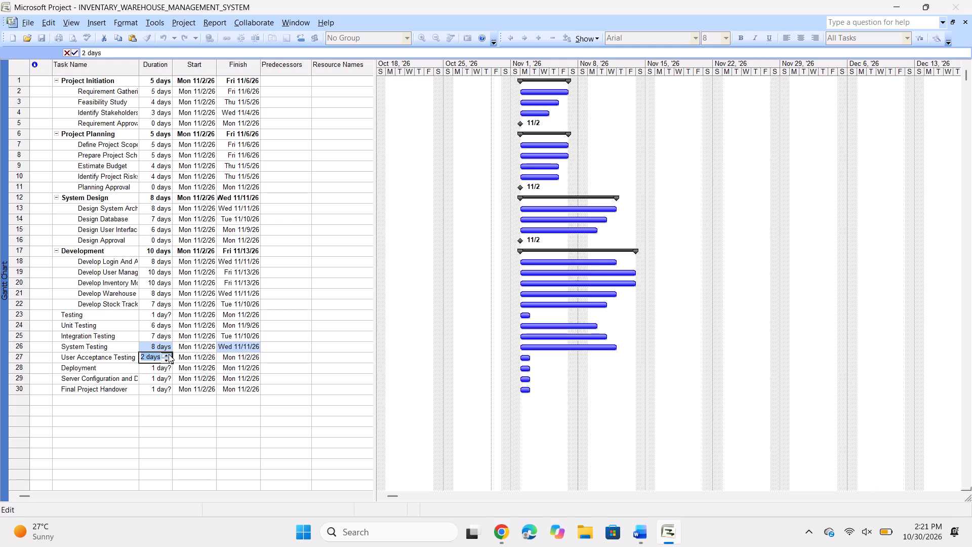
{"action": "left_click", "coordinate": [169, 354]}
Check the ChatGPT list in Chrome, and set task 29, Server Configuration and Deployment, to 5 days and task 30, Final Project Handover, to 0 days.
{"action": "key", "text": "alt+Tab"}
{"action": "key", "text": "alt+Tab"}
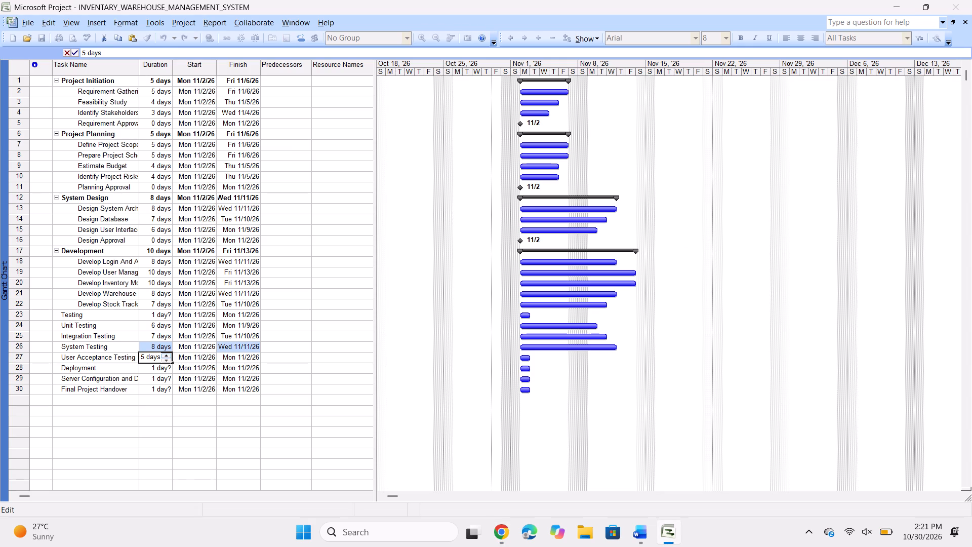
{"action": "left_click", "coordinate": [169, 377]}
{"action": "triple_click", "coordinate": [169, 377]}
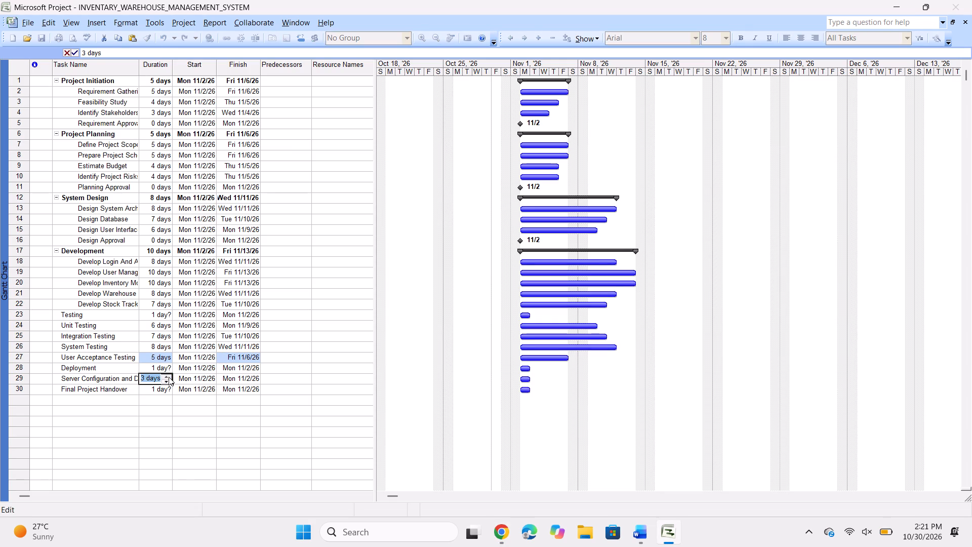
{"action": "left_click", "coordinate": [169, 377]}
{"action": "left_click", "coordinate": [155, 395]}
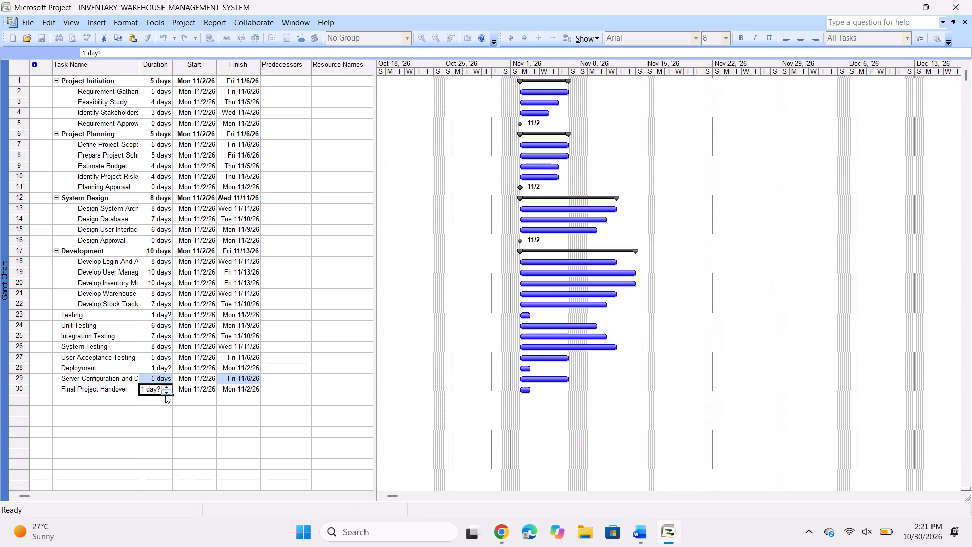
{"action": "left_click", "coordinate": [166, 394]}
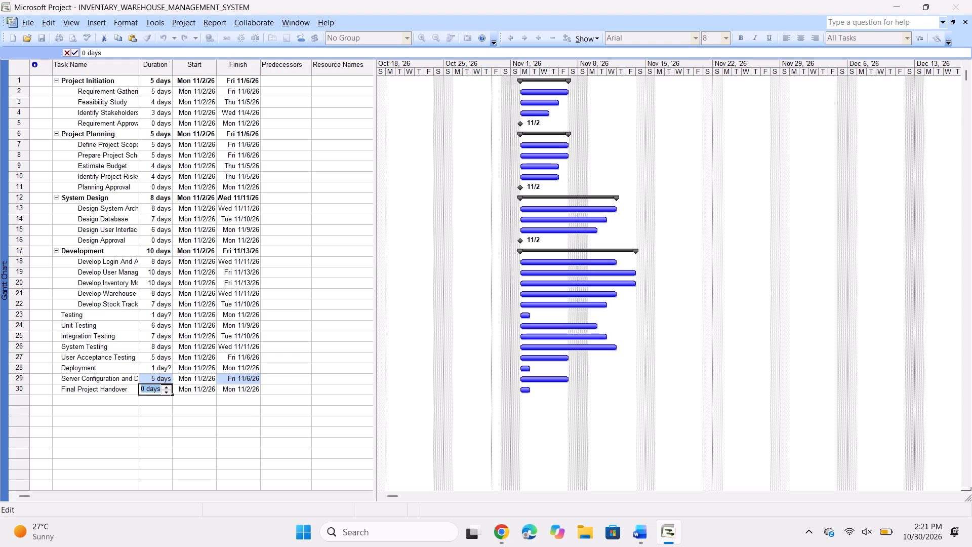
Indent tasks 24 to 27 as subtasks of Testing and tasks 29 and 30 as subtasks of Deployment.
{"action": "left_click_drag", "start_coordinate": [55, 321], "coordinate": [69, 358]}
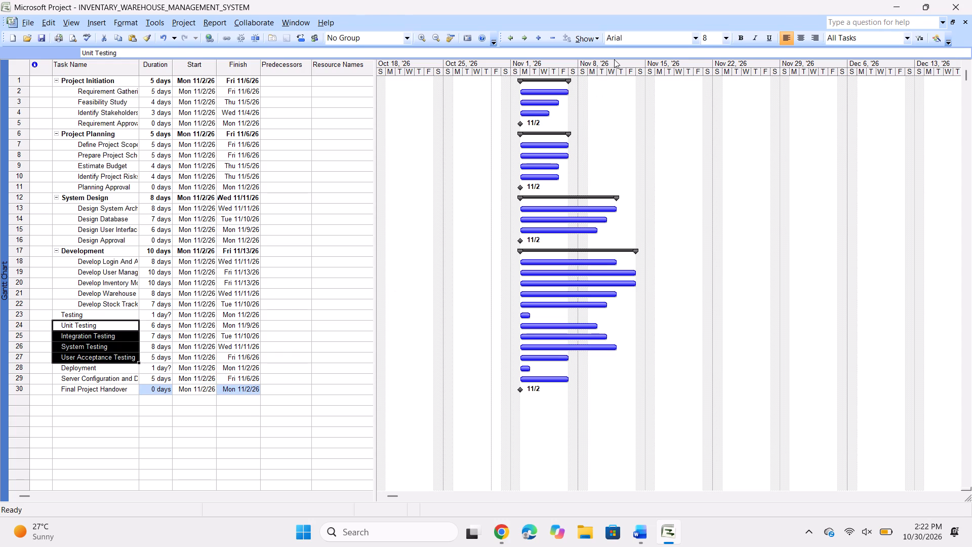
{"action": "left_click", "coordinate": [525, 40]}
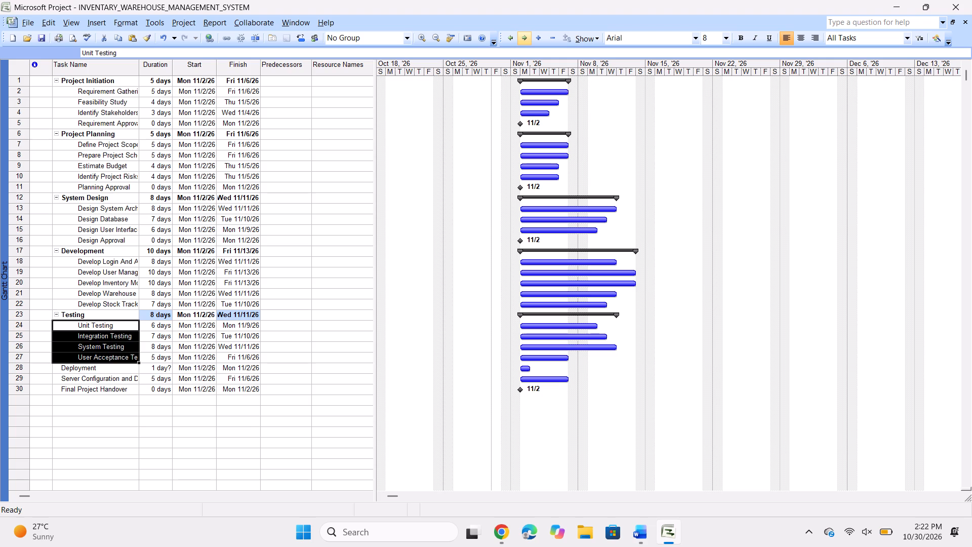
{"action": "left_click_drag", "start_coordinate": [55, 375], "coordinate": [64, 392]}
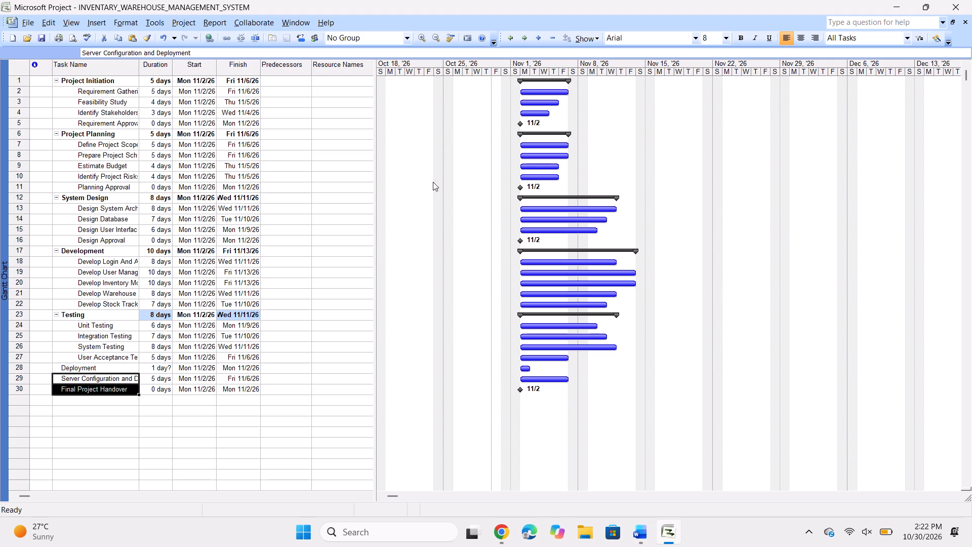
{"action": "left_click", "coordinate": [522, 36]}
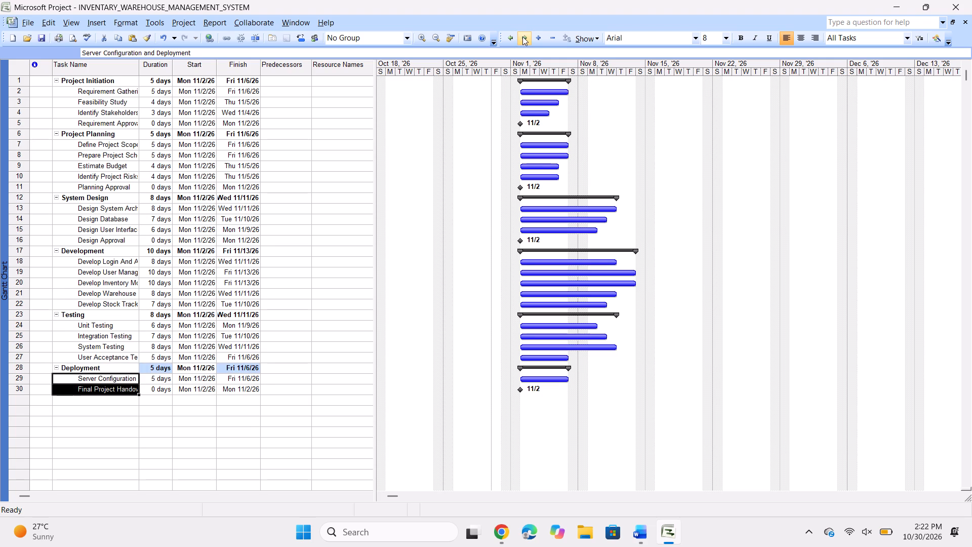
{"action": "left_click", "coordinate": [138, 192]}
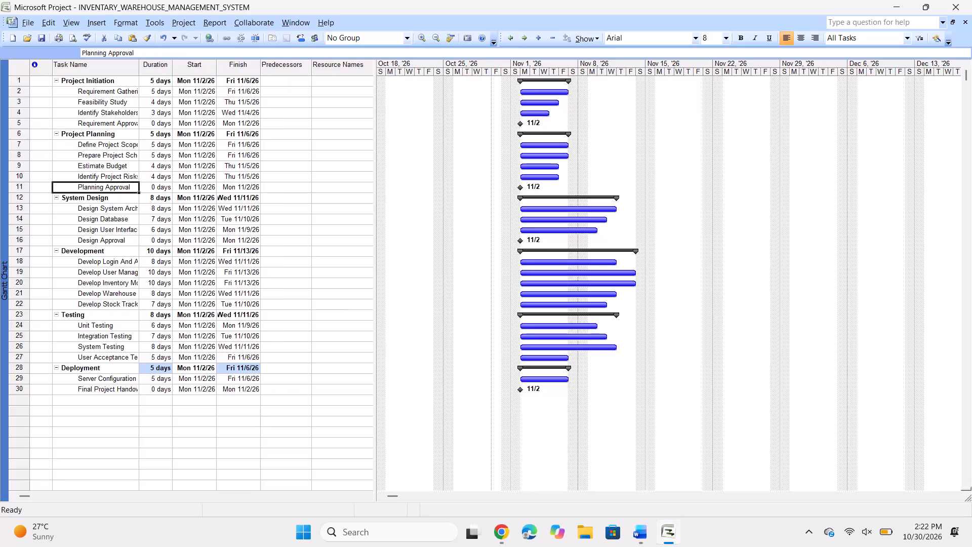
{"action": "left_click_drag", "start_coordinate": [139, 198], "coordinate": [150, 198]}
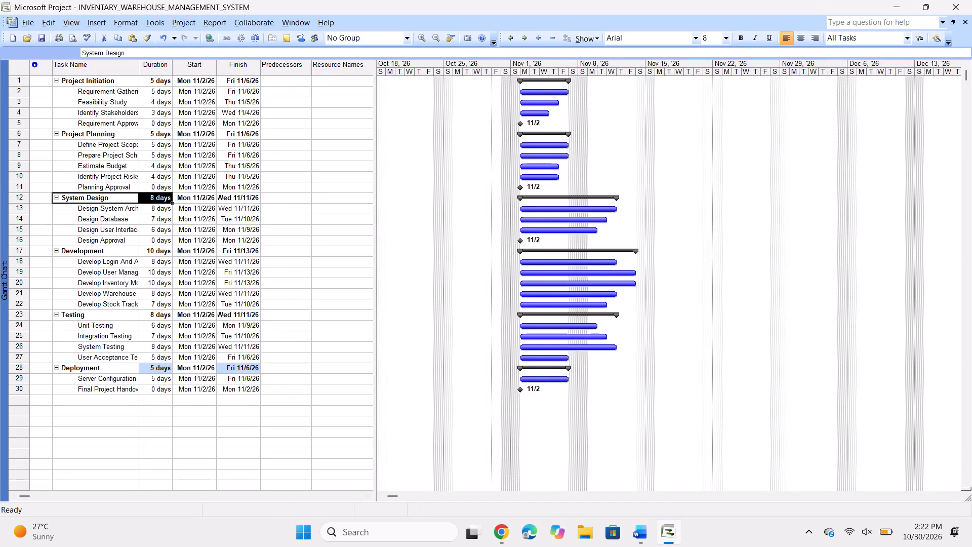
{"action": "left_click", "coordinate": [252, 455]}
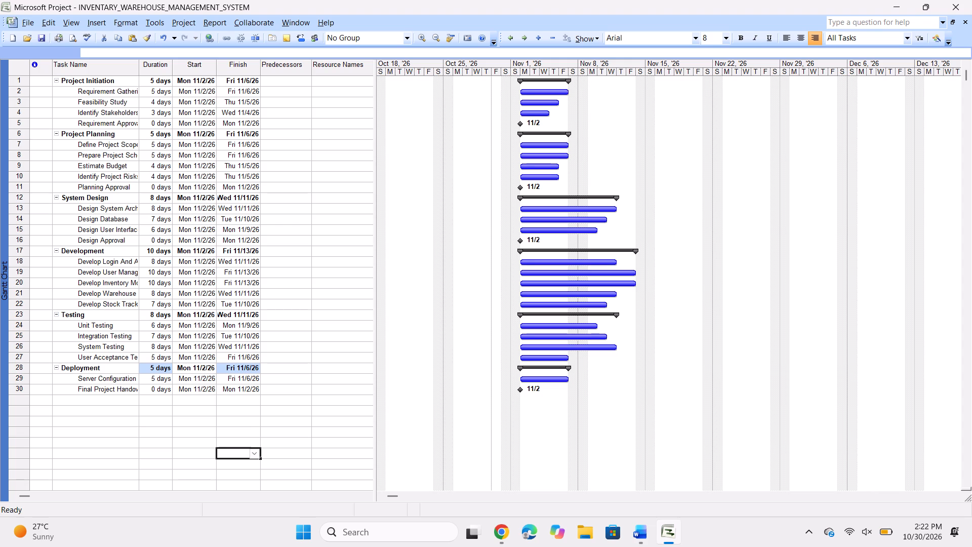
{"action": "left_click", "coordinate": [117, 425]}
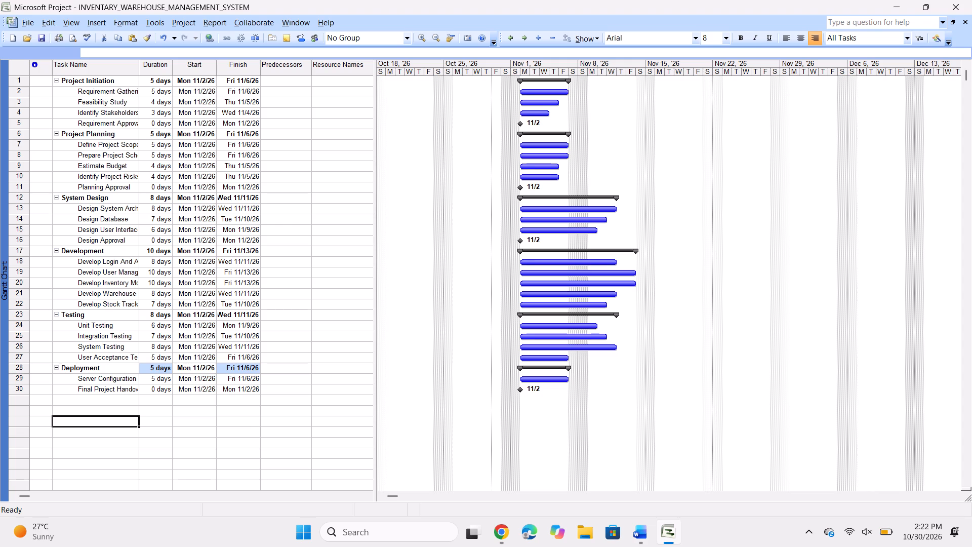
{"action": "key", "text": "Print"}
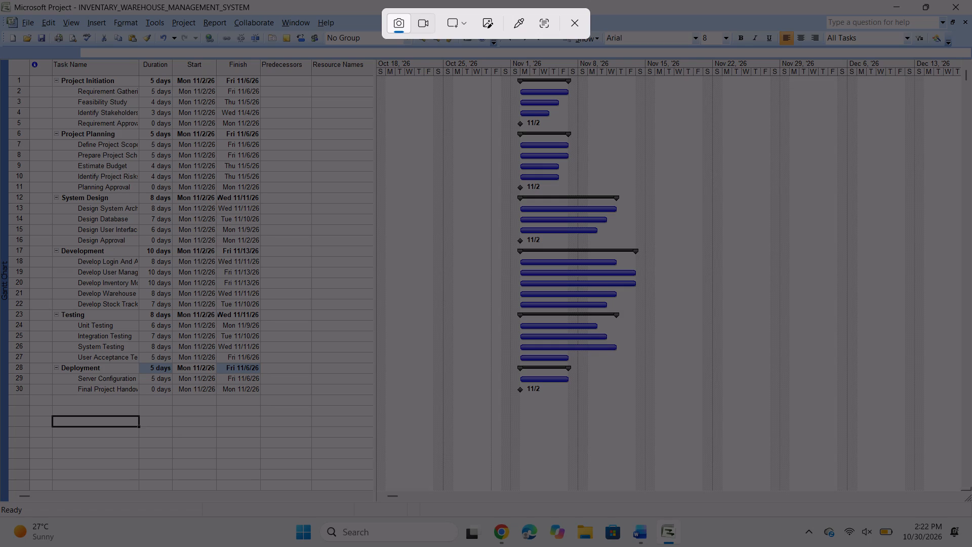
{"action": "left_click_drag", "start_coordinate": [0, 0], "coordinate": [748, 427]}
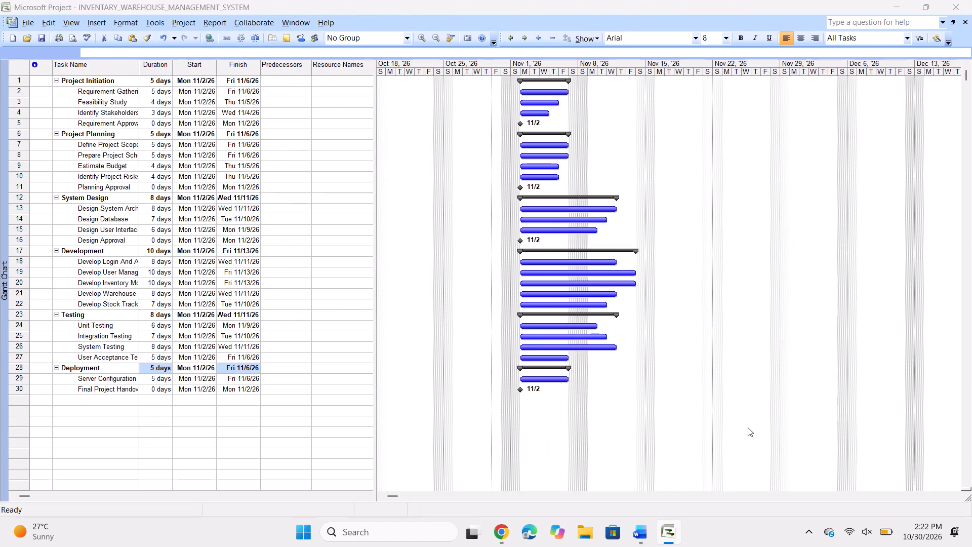
{"action": "left_click", "coordinate": [497, 537]}
{"action": "key", "text": "ctrl+v"}
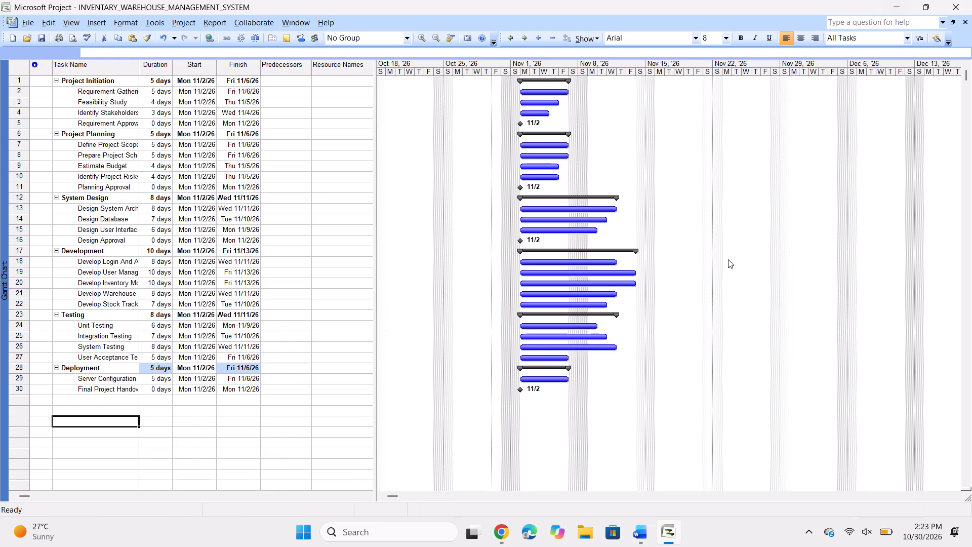
{"action": "key", "text": "alt+Tab"}
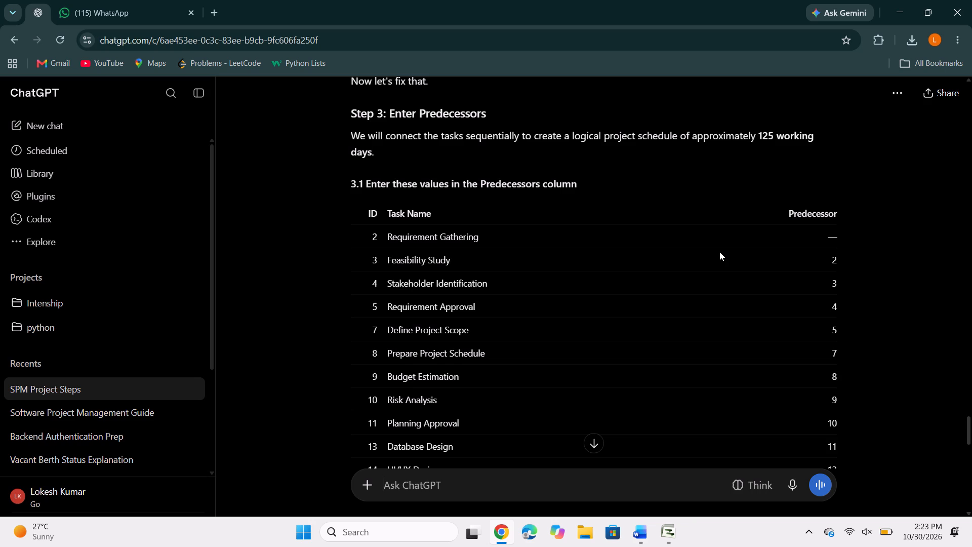
{"action": "key", "text": "alt+Tab"}
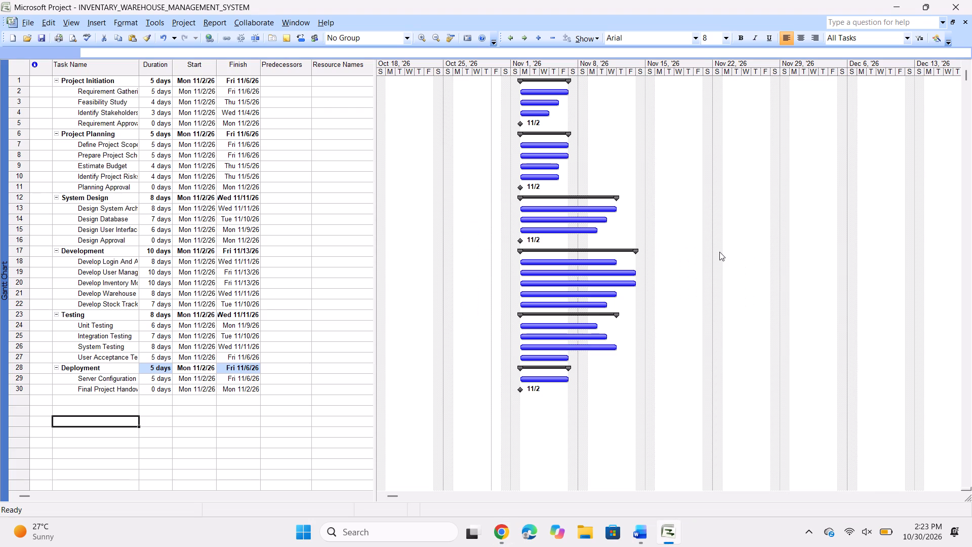
{"action": "key", "text": "alt+Tab"}
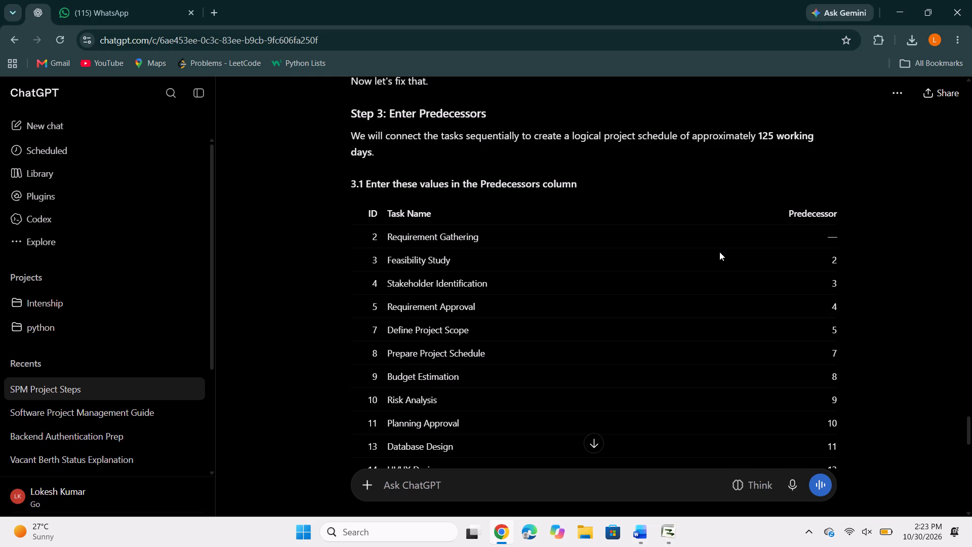
{"action": "key", "text": "alt+Tab"}
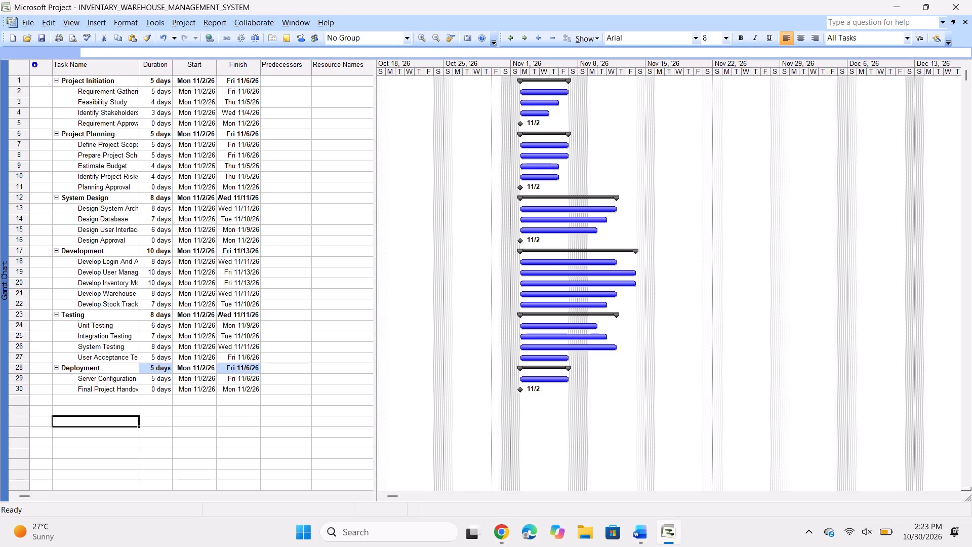
{"action": "key", "text": "alt+Tab"}
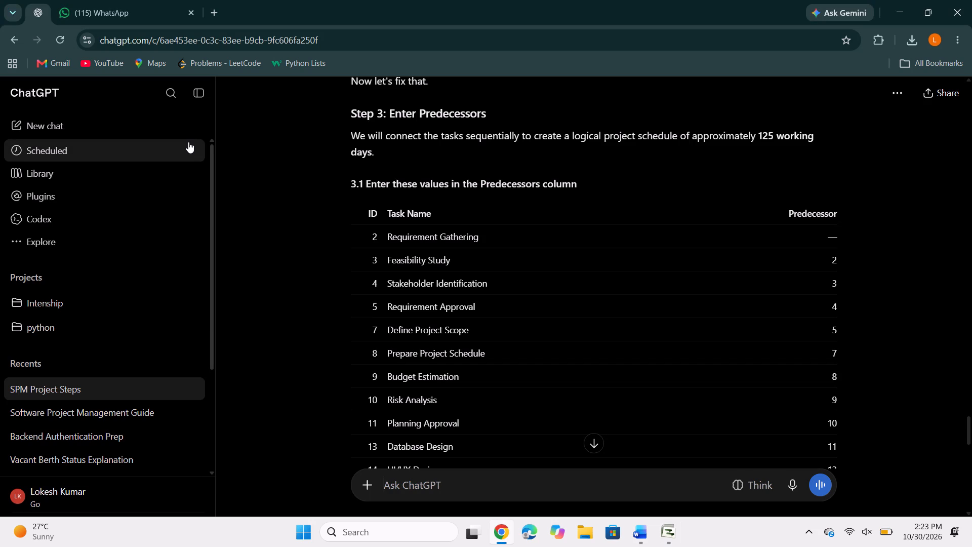
{"action": "key", "text": "alt+Tab"}
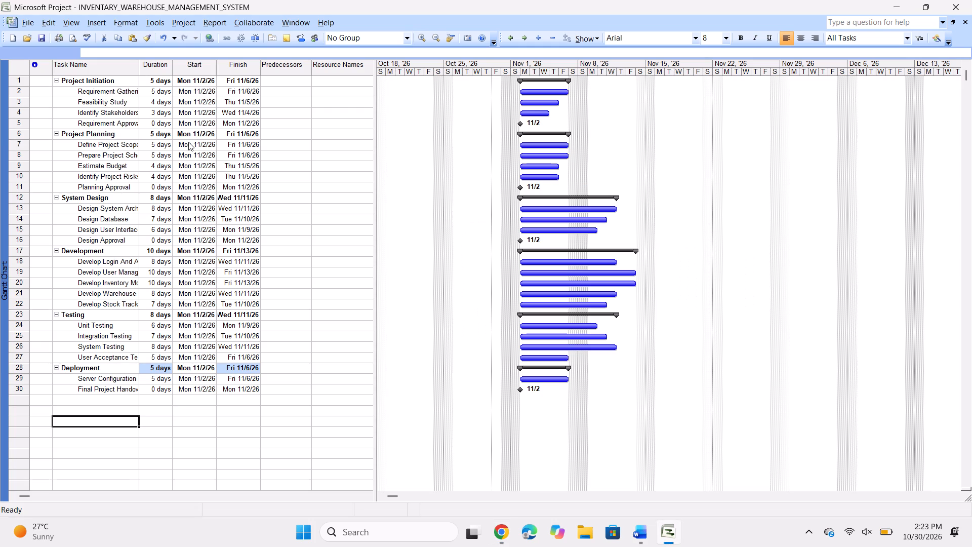
{"action": "left_click", "coordinate": [269, 102]}
{"action": "key", "text": "2"}
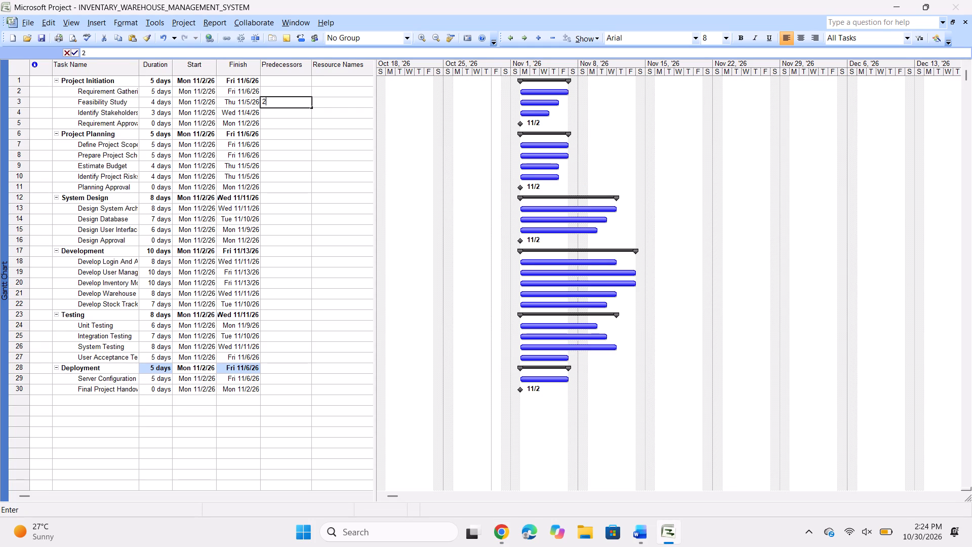
{"action": "key", "text": "Return"}
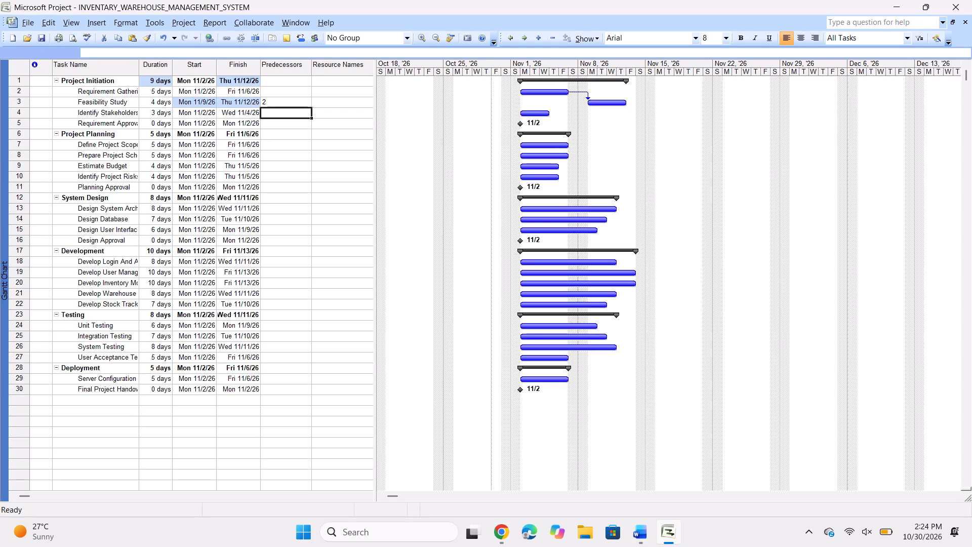
Enter predecessor 3 for task 4, Identify Stakeholders, and predecessor 4 for task 5, Requirement Approval.
{"action": "key", "text": "3"}
{"action": "key", "text": "Return"}
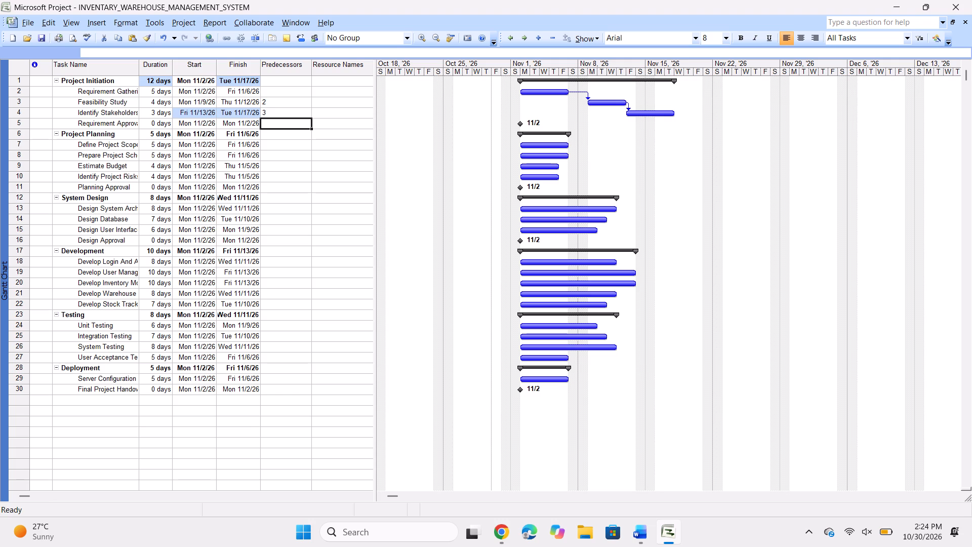
{"action": "key", "text": "4"}
{"action": "key", "text": "Return"}
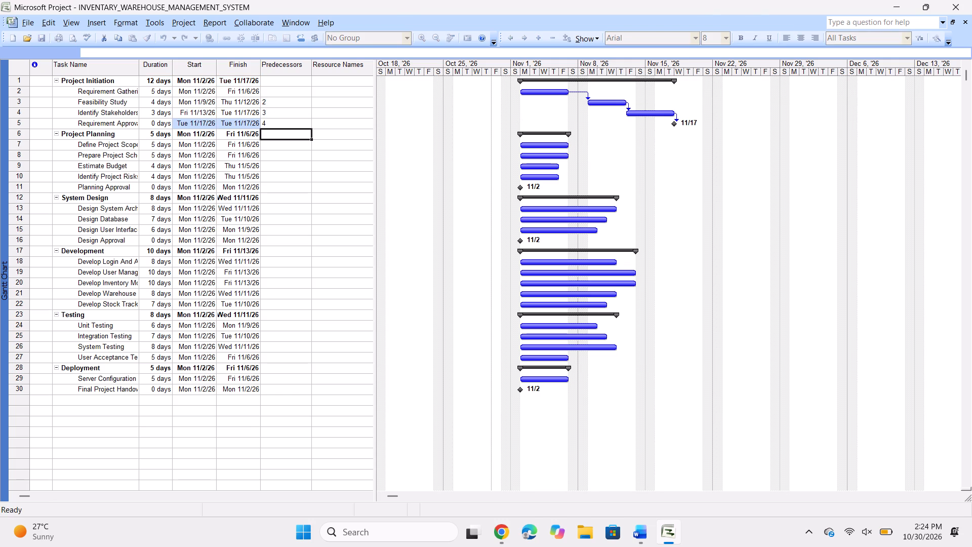
Following ChatGPT's predecessor table, enter predecessors 5, 7, 8 and 9 for Project Planning tasks 7 to 10, leaving summary task 6 blank.
{"action": "key", "text": "Return"}
{"action": "key", "text": "alt+Tab"}
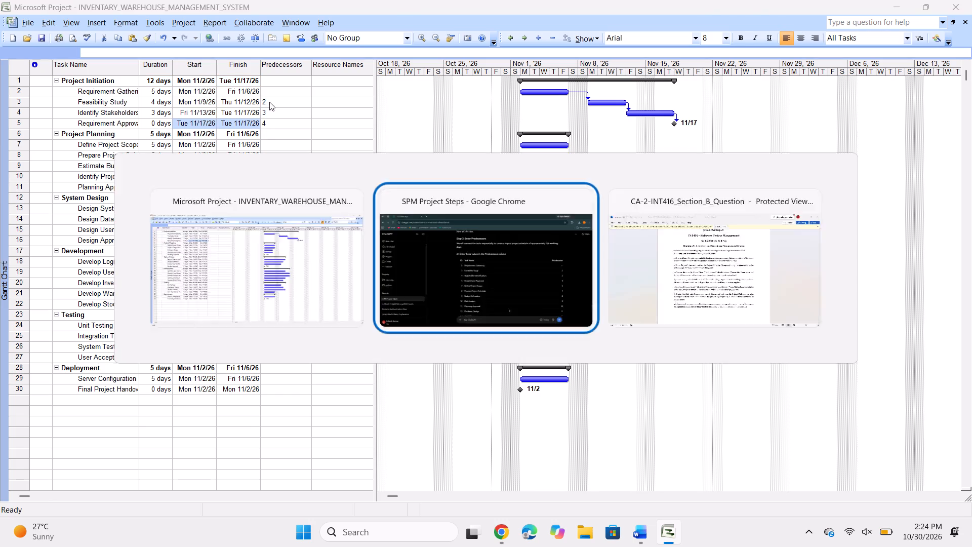
{"action": "scroll", "coordinate": [269, 102], "scroll_direction": "down", "scroll_amount": 1}
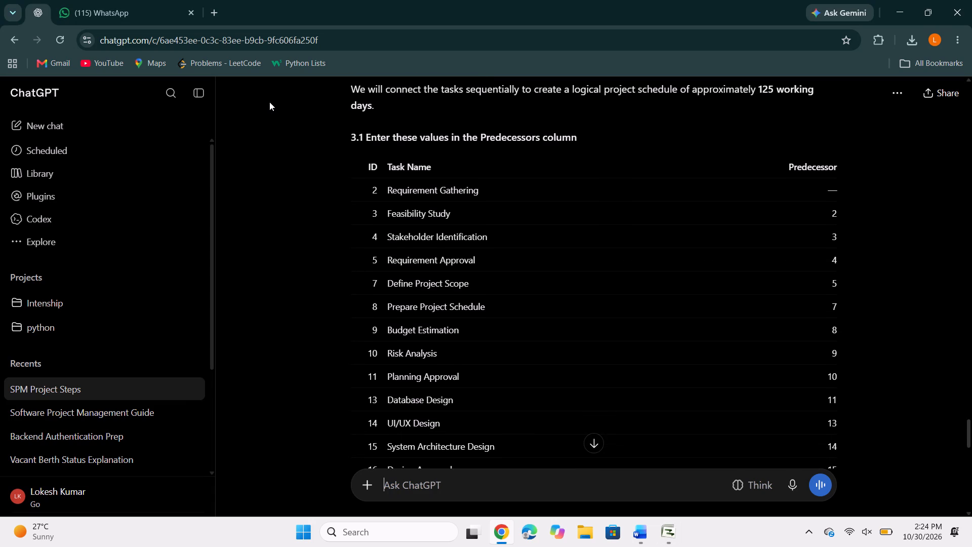
{"action": "key", "text": "alt+Tab"}
{"action": "key", "text": "alt+Tab"}
{"action": "key", "text": "alt+Tab"}
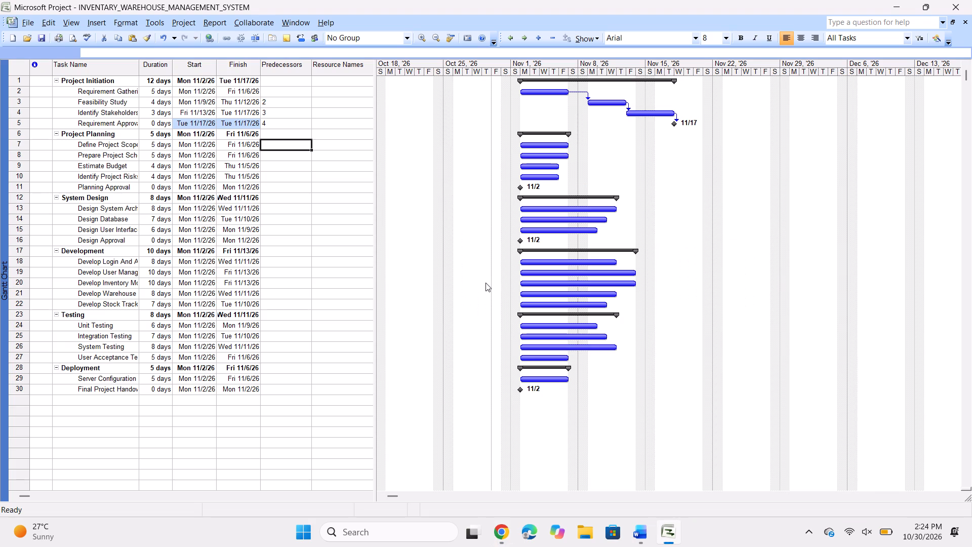
{"action": "key", "text": "alt+Tab"}
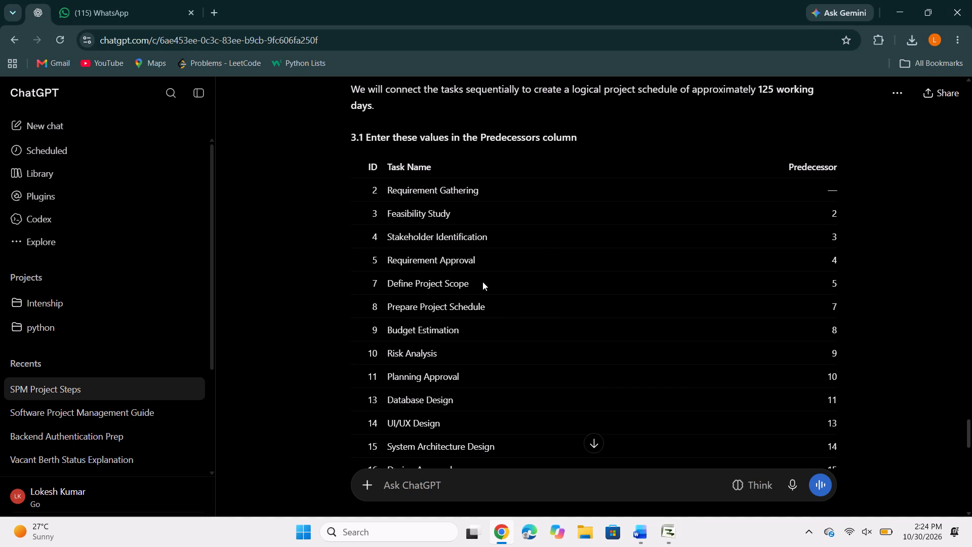
{"action": "key", "text": "alt+Tab"}
{"action": "key", "text": "5"}
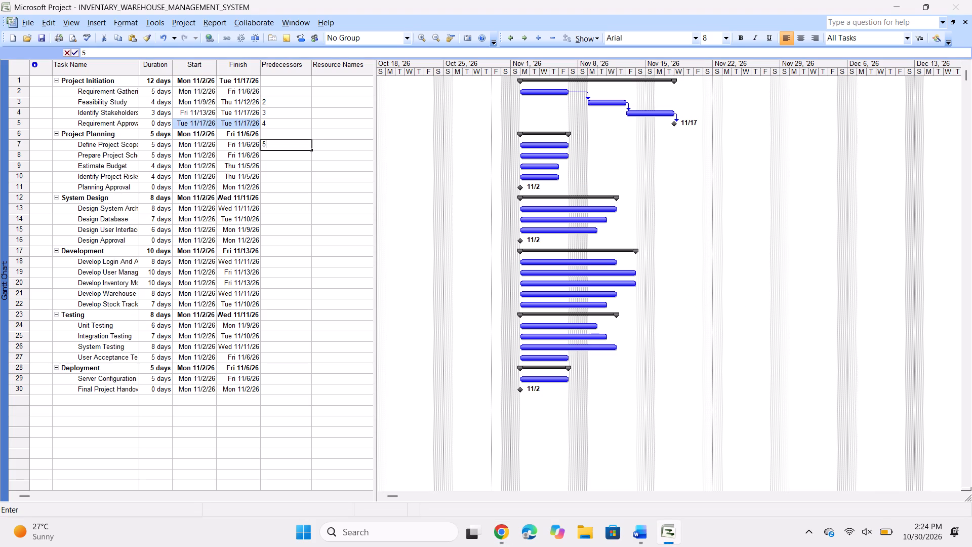
{"action": "key", "text": "Return"}
{"action": "key", "text": "7"}
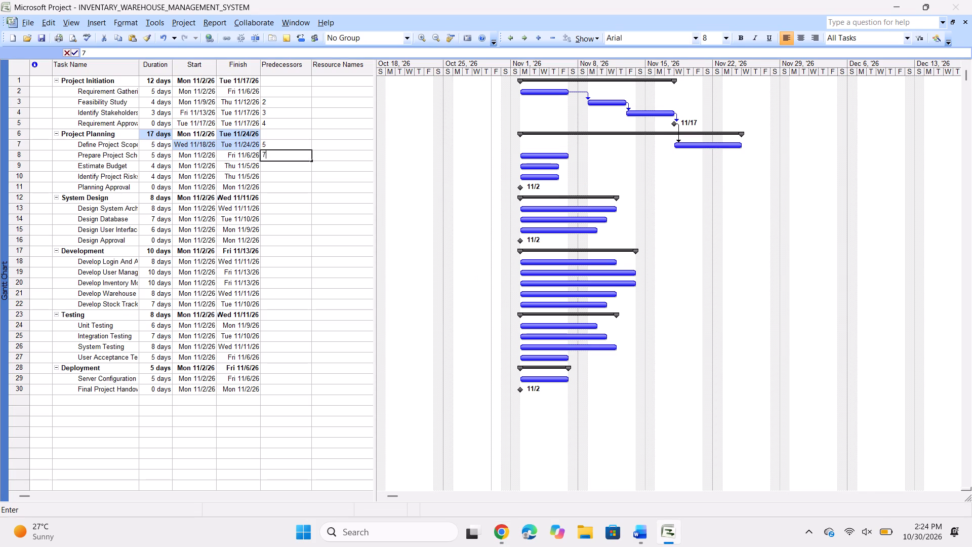
{"action": "key", "text": "Return"}
{"action": "key", "text": "8"}
{"action": "key", "text": "Return"}
{"action": "key", "text": "9"}
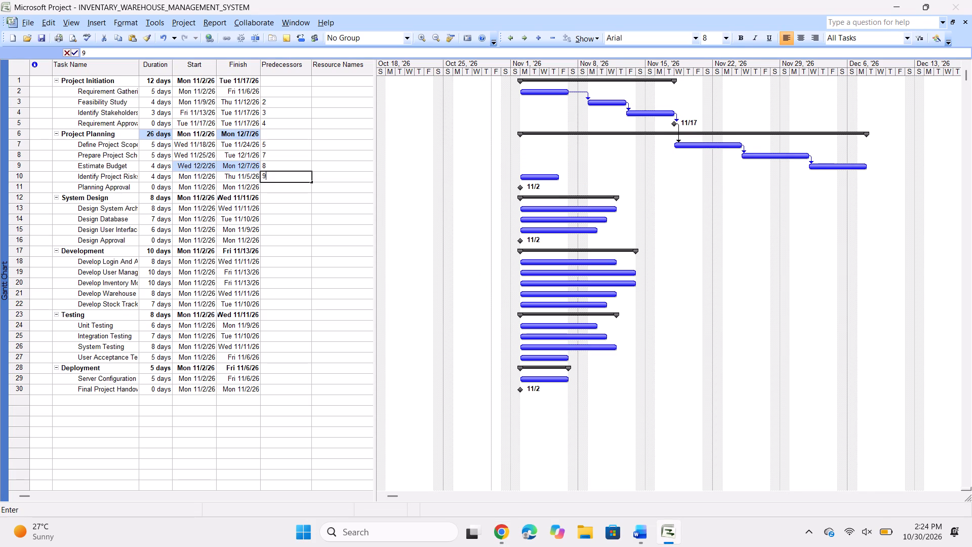
{"action": "key", "text": "Return"}
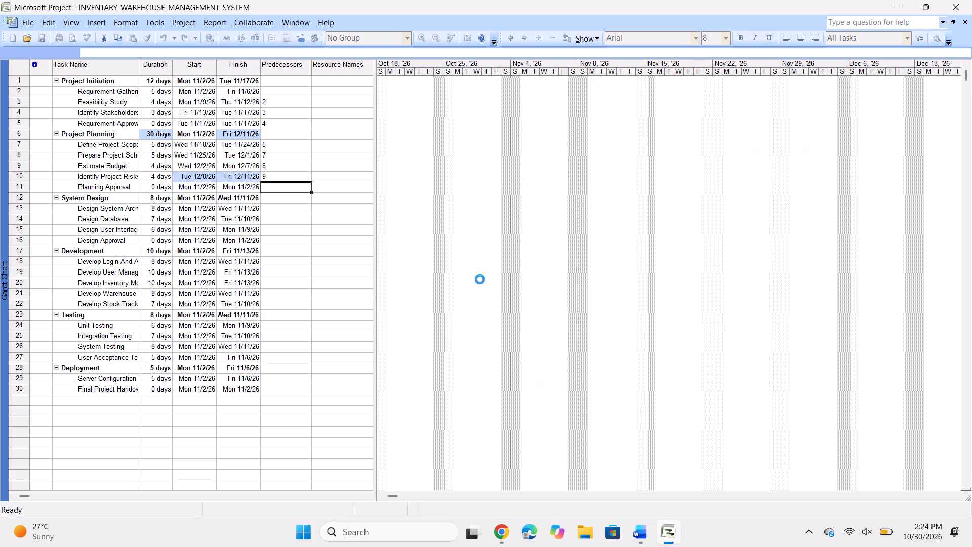
Check ChatGPT's table and enter predecessor 10 for task 11, Planning Approval.
{"action": "key", "text": "alt+Tab"}
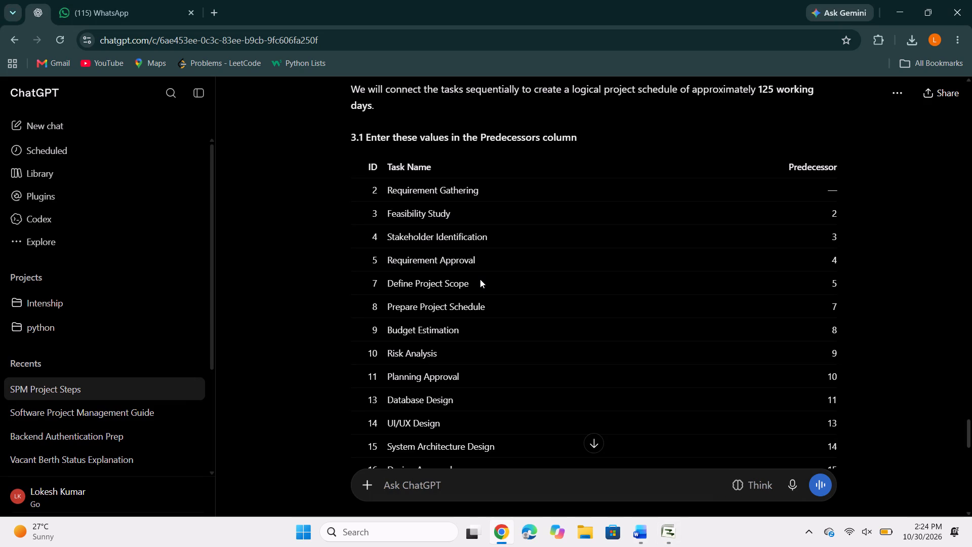
{"action": "key", "text": "alt+Tab"}
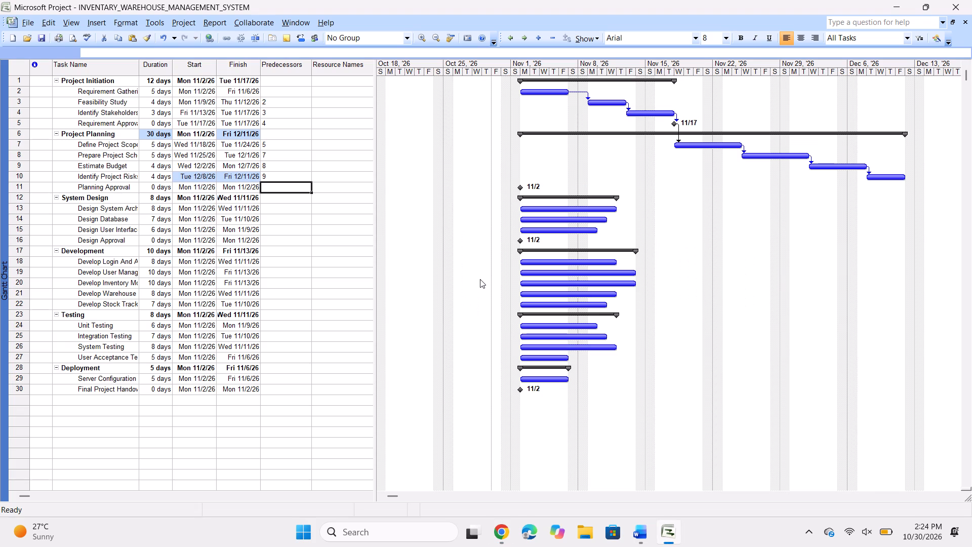
{"action": "type", "text": "10"}
{"action": "key", "text": "Return"}
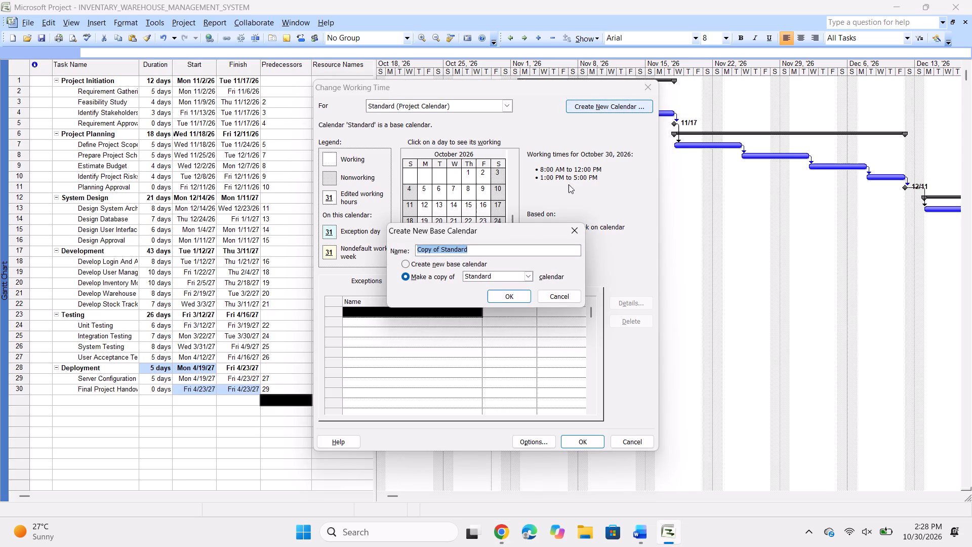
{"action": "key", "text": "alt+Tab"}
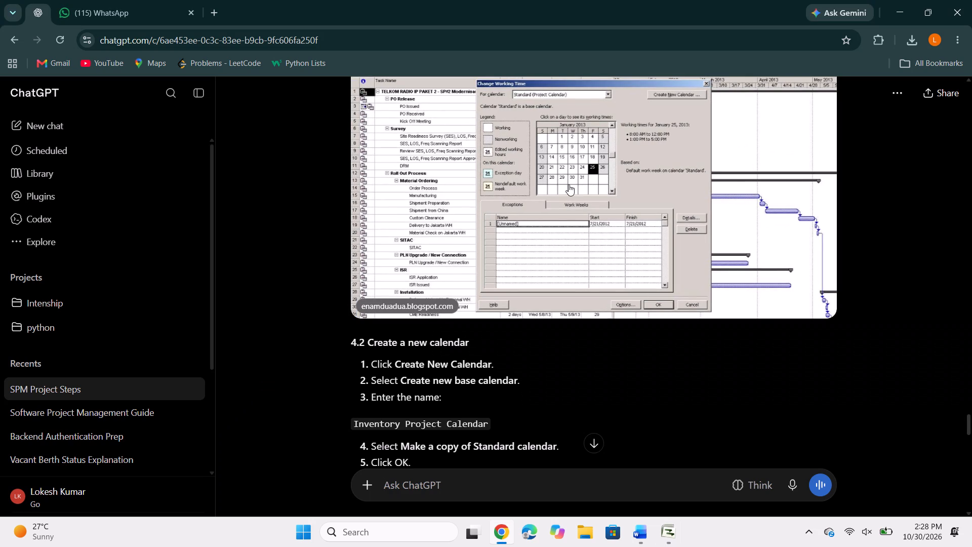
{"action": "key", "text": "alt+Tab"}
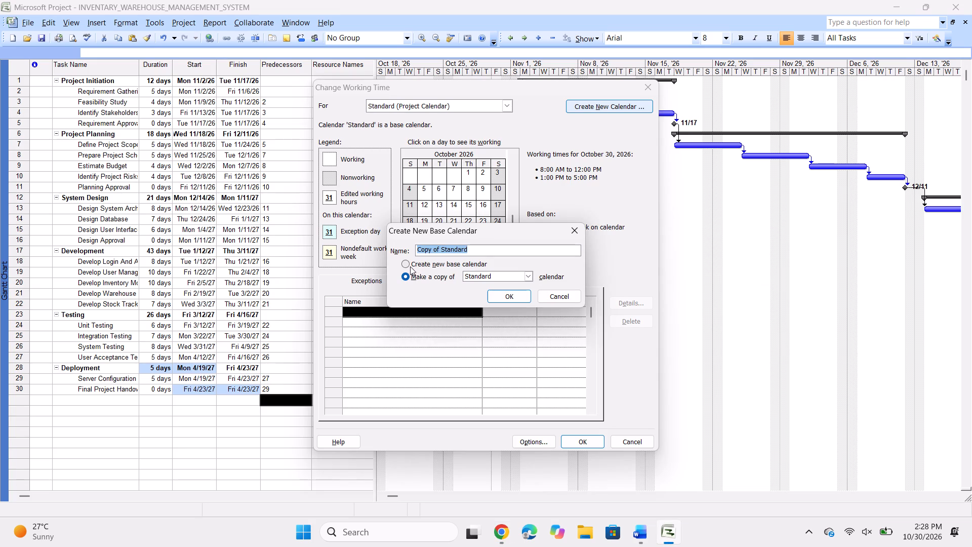
{"action": "left_click", "coordinate": [408, 266]}
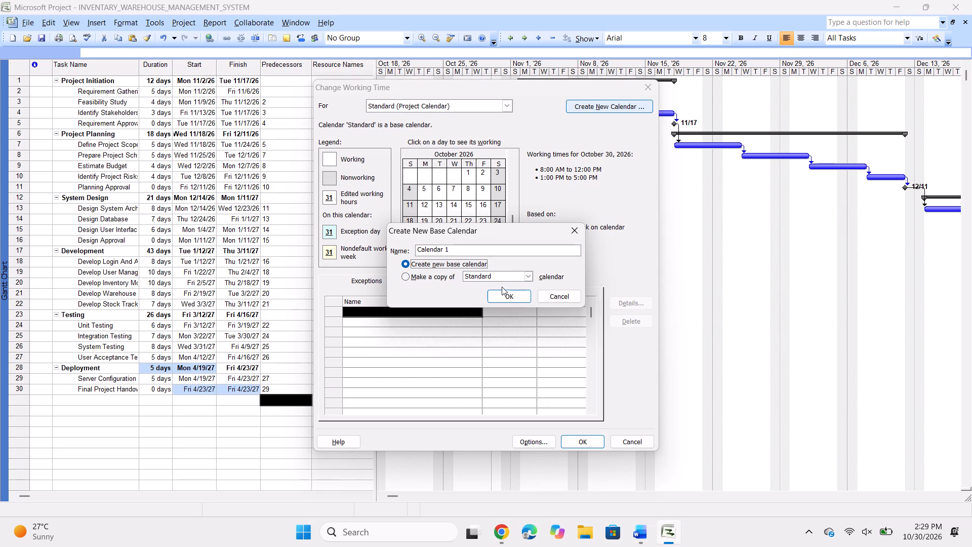
{"action": "key", "text": "alt+Tab"}
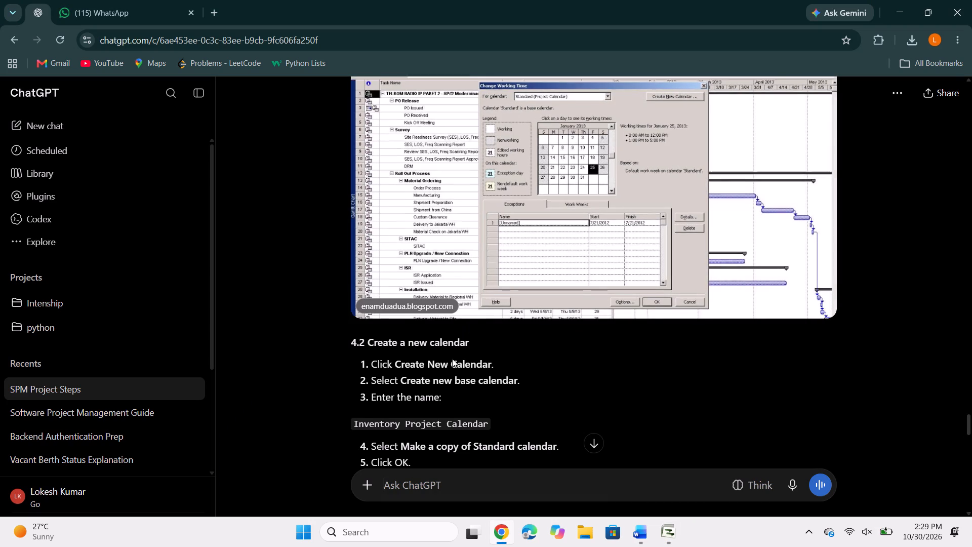
{"action": "scroll", "coordinate": [439, 390], "scroll_direction": "down", "scroll_amount": 1}
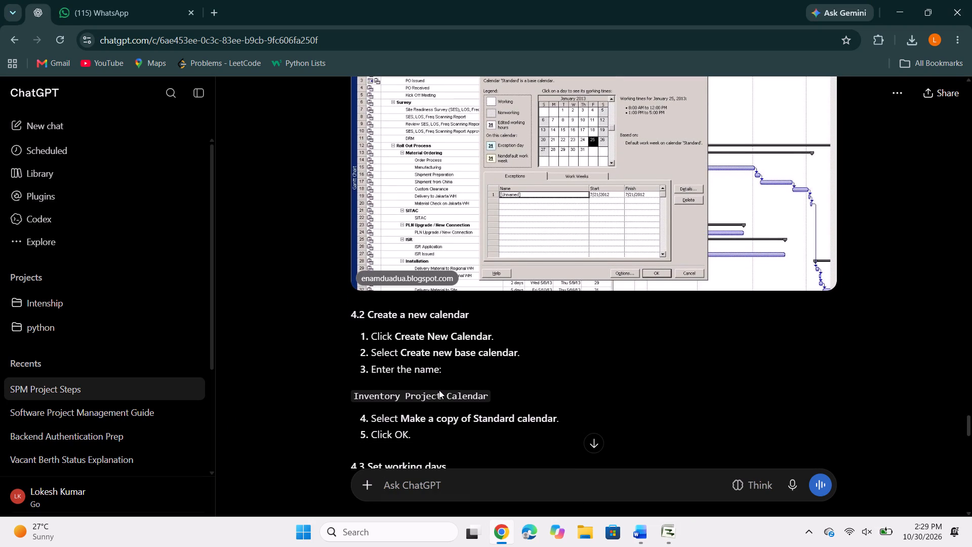
{"action": "key", "text": "alt+Tab"}
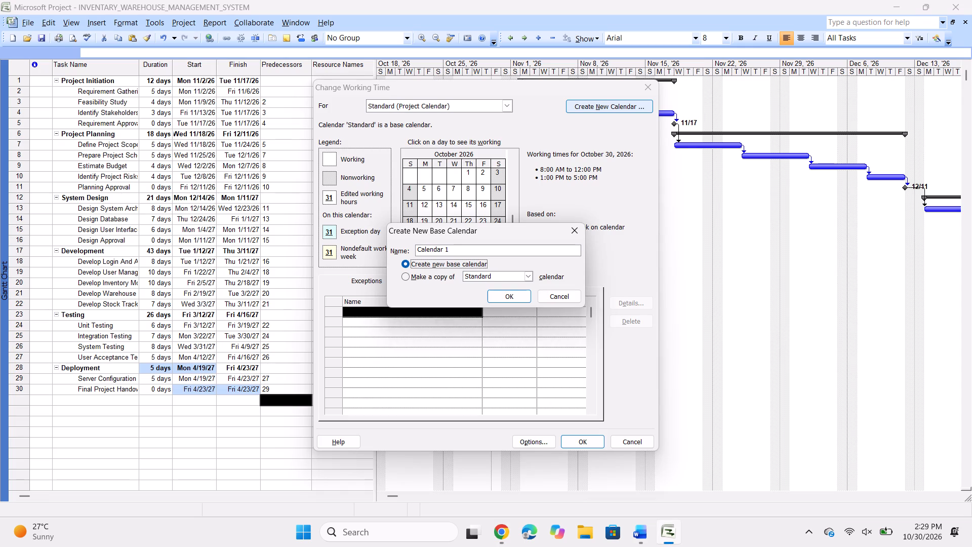
{"action": "left_click", "coordinate": [465, 253]}
{"action": "key", "text": "BackSpace"}
{"action": "key", "text": "BackSpace"}
{"action": "key", "text": "BackSpace"}
{"action": "key", "text": "BackSpace"}
{"action": "key", "text": "BackSpace"}
{"action": "key", "text": "BackSpace"}
{"action": "key", "text": "BackSpace"}
{"action": "key", "text": "BackSpace"}
{"action": "key", "text": "BackSpace"}
{"action": "key", "text": "BackSpace"}
{"action": "key", "text": "BackSpace"}
{"action": "key", "text": "BackSpace"}
{"action": "key", "text": "BackSpace"}
{"action": "key", "text": "BackSpace"}
{"action": "key", "text": "BackSpace"}
{"action": "key", "text": "BackSpace"}
{"action": "key", "text": "BackSpace"}
{"action": "key", "text": "BackSpace"}
{"action": "type", "text": "Invento"}
{"action": "type", "text": "ry"}
{"action": "key", "text": "space"}
{"action": "type", "text": "Project"}
{"action": "key", "text": "space"}
{"action": "type", "text": "Calender"}
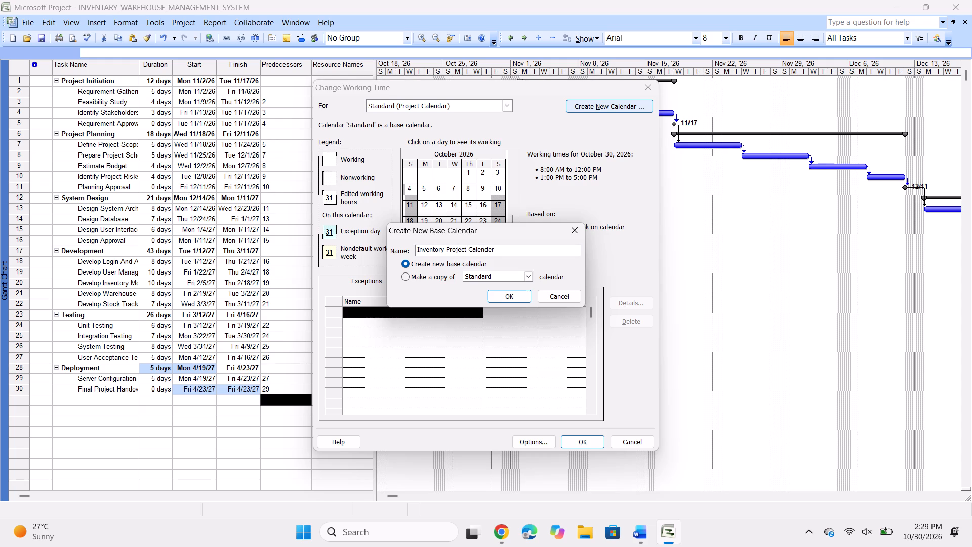
{"action": "left_click", "coordinate": [506, 293]}
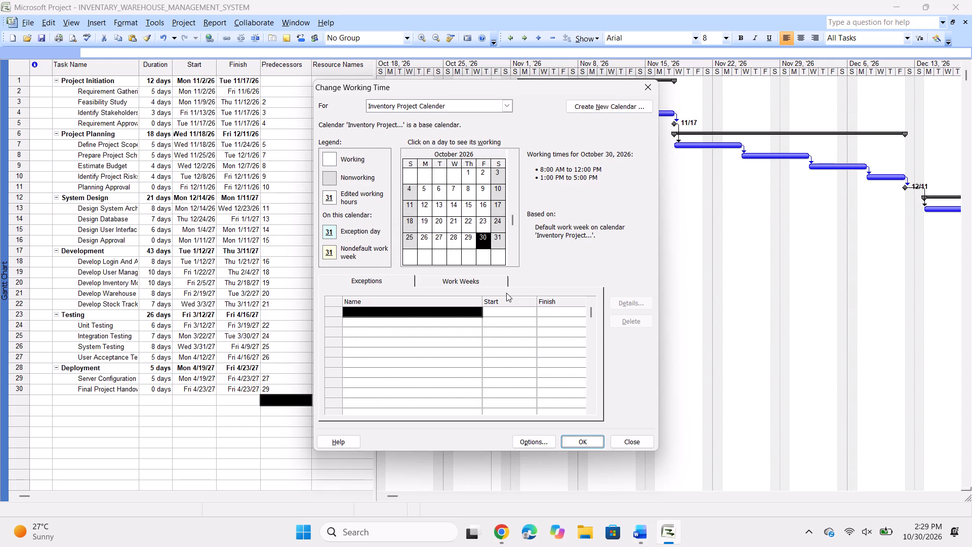
Create a new calendar in Microsoft Project as a copy of the "Inventory Project Calender" base calendar, checking ChatGPT's section 4.2.
{"action": "key", "text": "alt+Tab"}
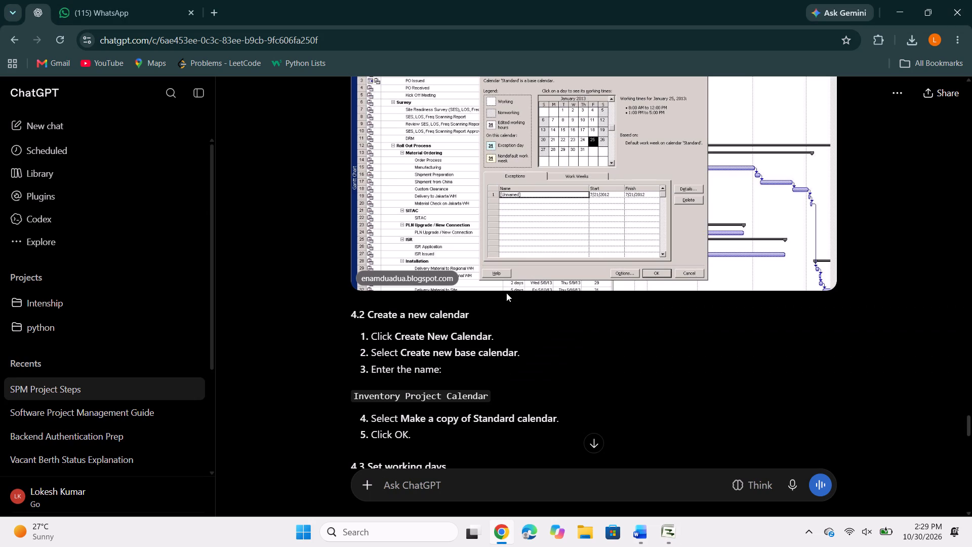
{"action": "key", "text": "alt+Tab"}
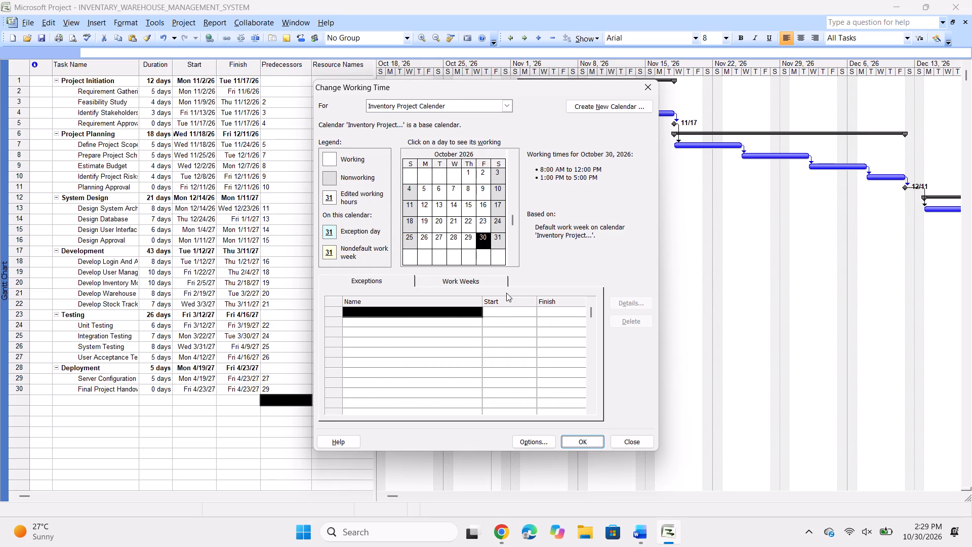
{"action": "scroll", "coordinate": [506, 293], "scroll_direction": "down", "scroll_amount": 4}
{"action": "left_click", "coordinate": [508, 107]}
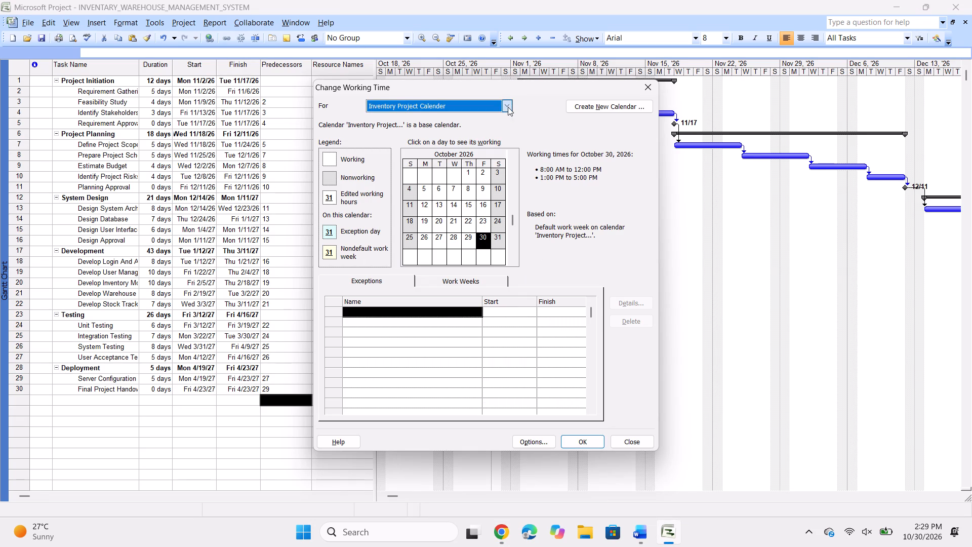
{"action": "left_click", "coordinate": [508, 107]}
{"action": "left_click", "coordinate": [571, 107]}
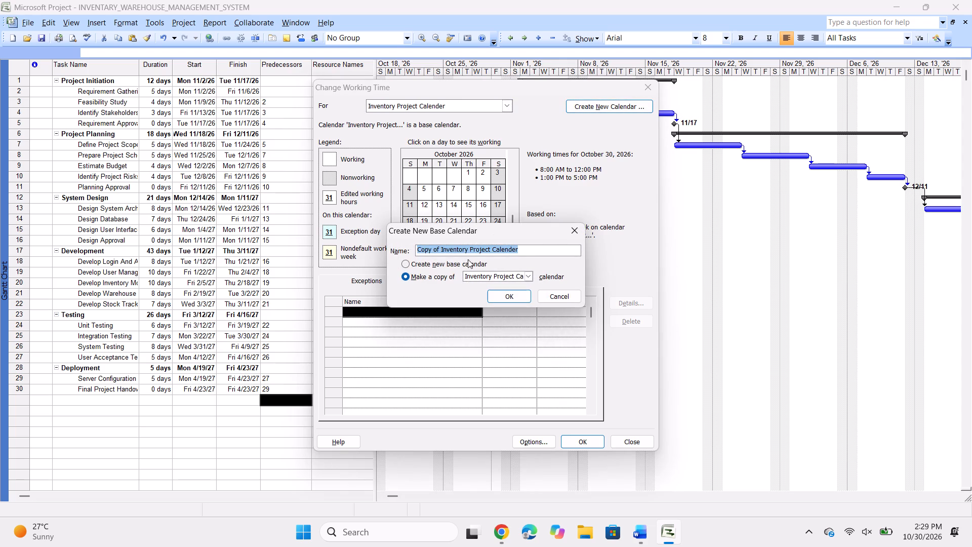
{"action": "key", "text": "alt+Tab"}
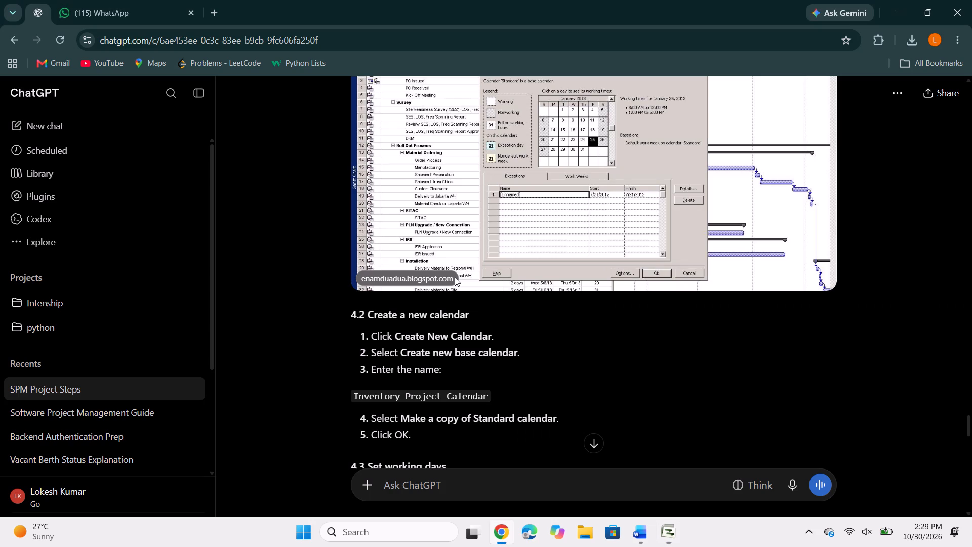
{"action": "key", "text": "alt+Tab"}
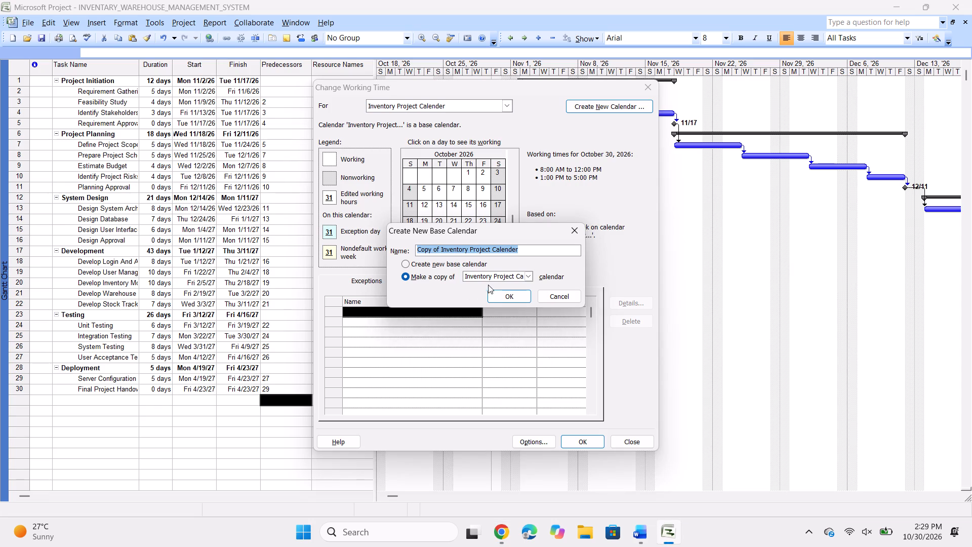
{"action": "left_click", "coordinate": [496, 294]}
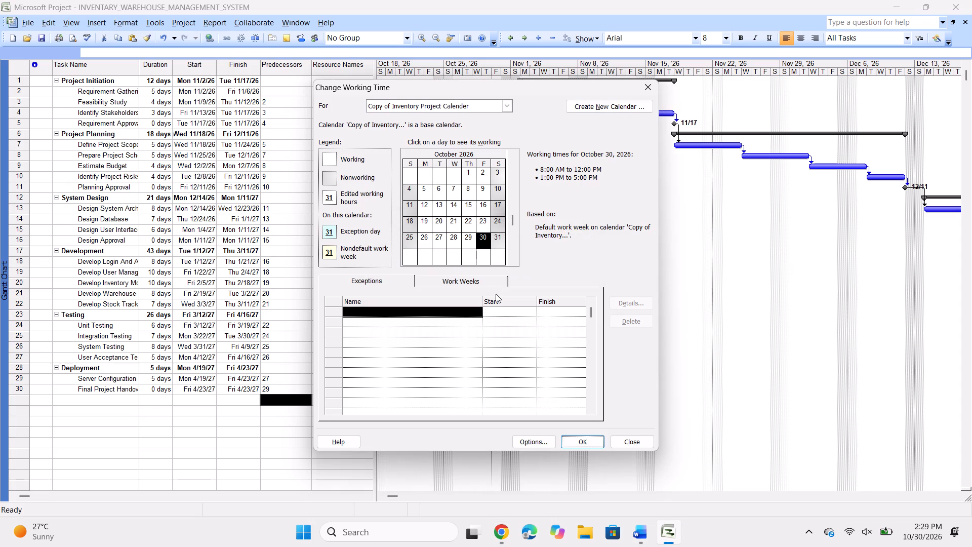
Read ChatGPT's section 4.3 on setting working days and open the work weeks of the copied calendar in Microsoft Project.
{"action": "scroll", "coordinate": [496, 294], "scroll_direction": "down", "scroll_amount": 2}
{"action": "key", "text": "alt+Tab"}
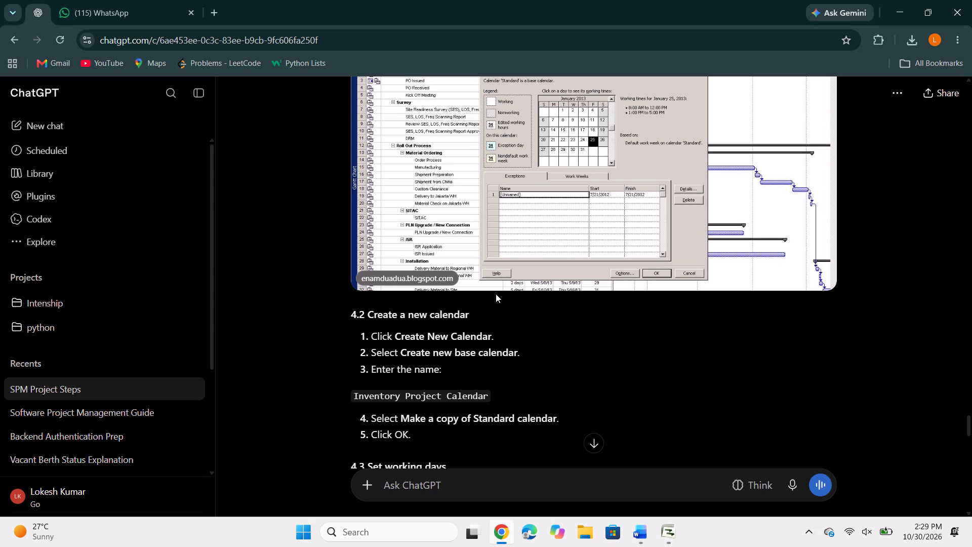
{"action": "scroll", "coordinate": [479, 338], "scroll_direction": "down", "scroll_amount": 5}
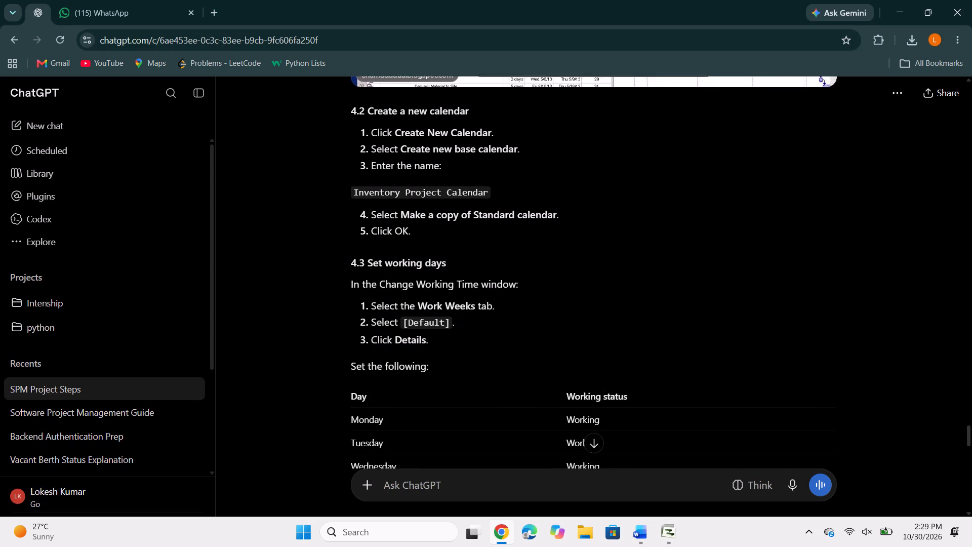
{"action": "scroll", "coordinate": [479, 338], "scroll_direction": "down", "scroll_amount": 2}
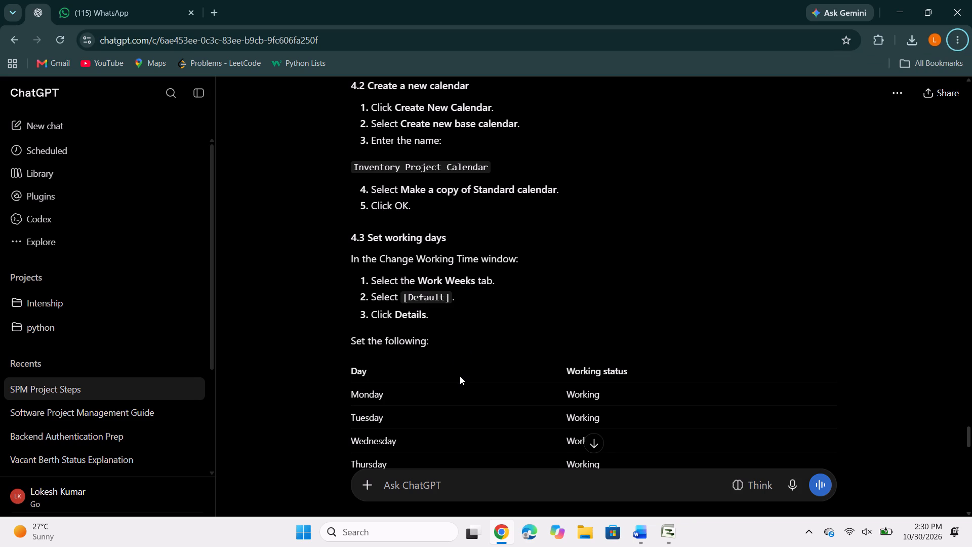
{"action": "key", "text": "alt+Tab"}
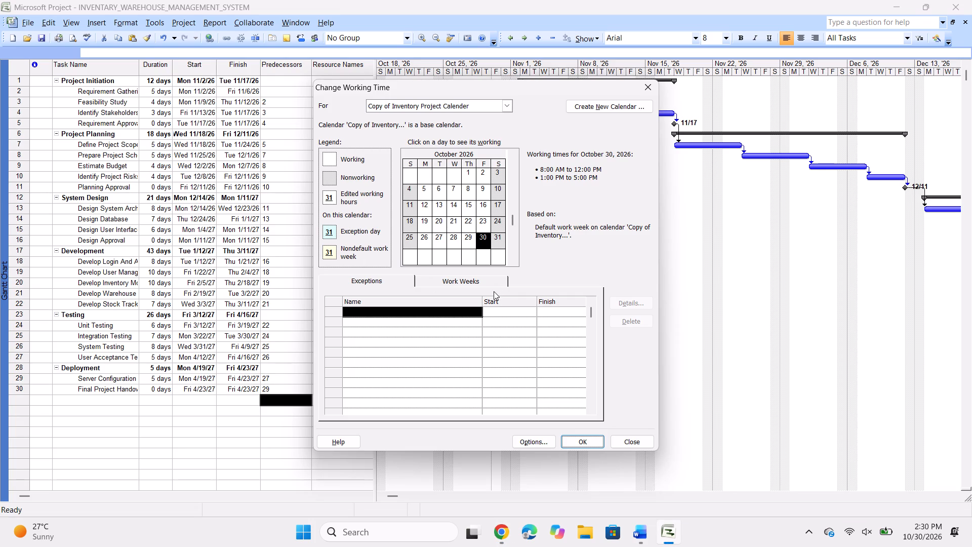
{"action": "left_click", "coordinate": [448, 281]}
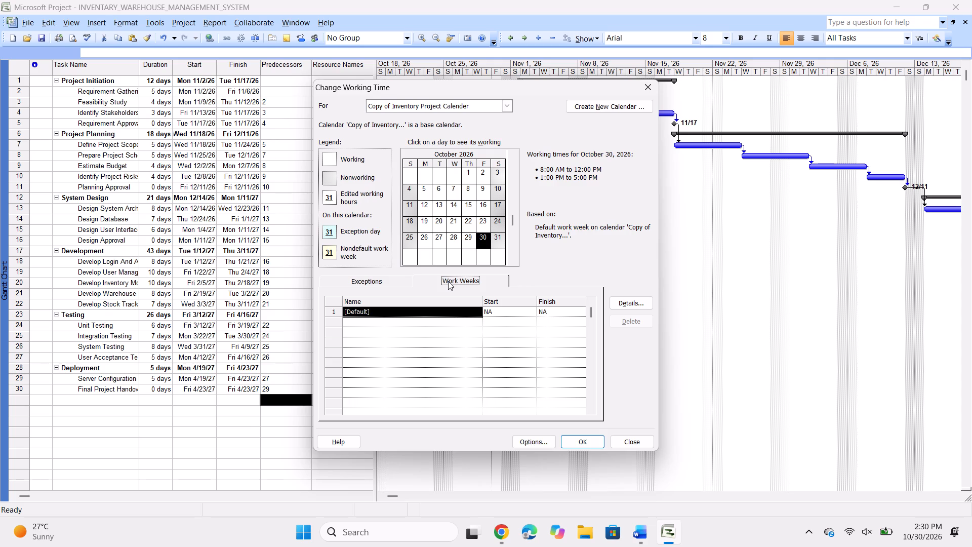
{"action": "key", "text": "alt+Tab"}
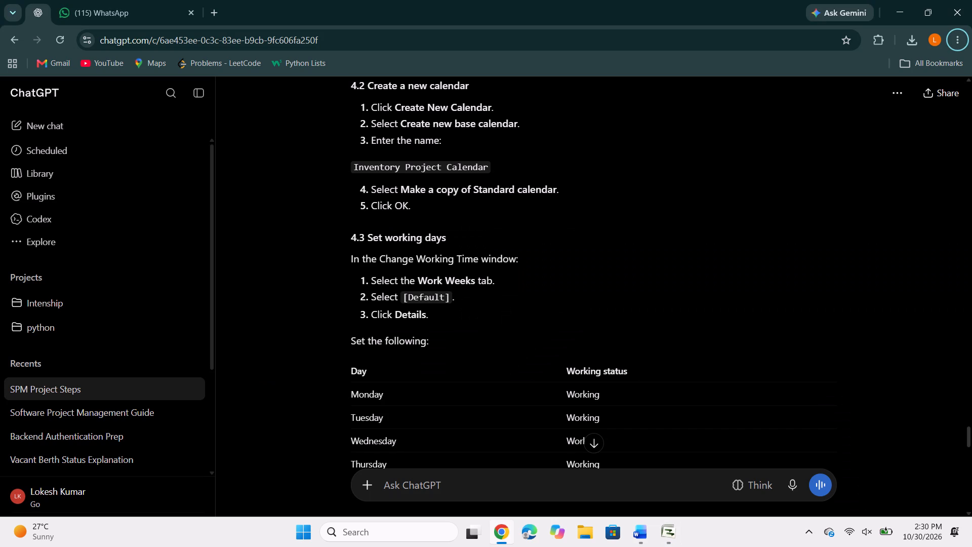
{"action": "key", "text": "alt+Tab"}
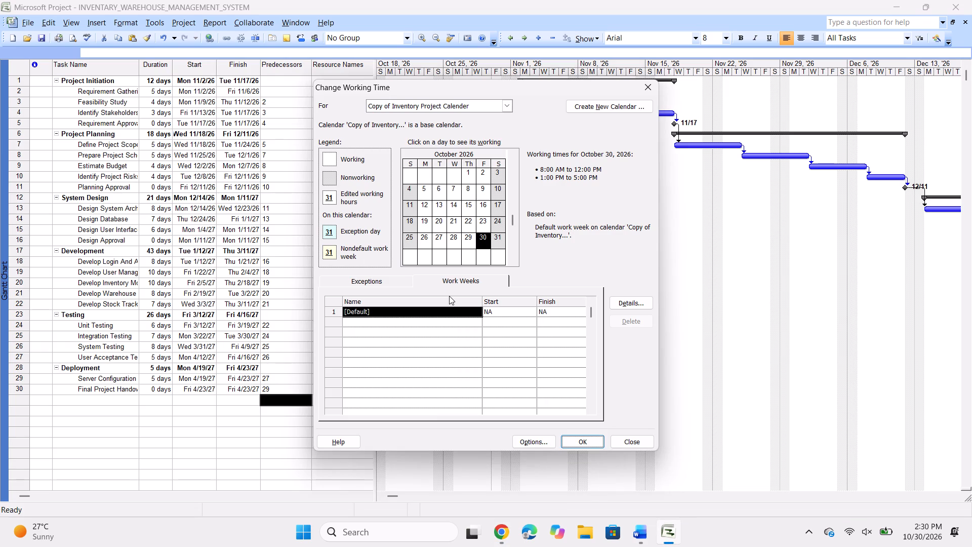
{"action": "key", "text": "alt+Tab"}
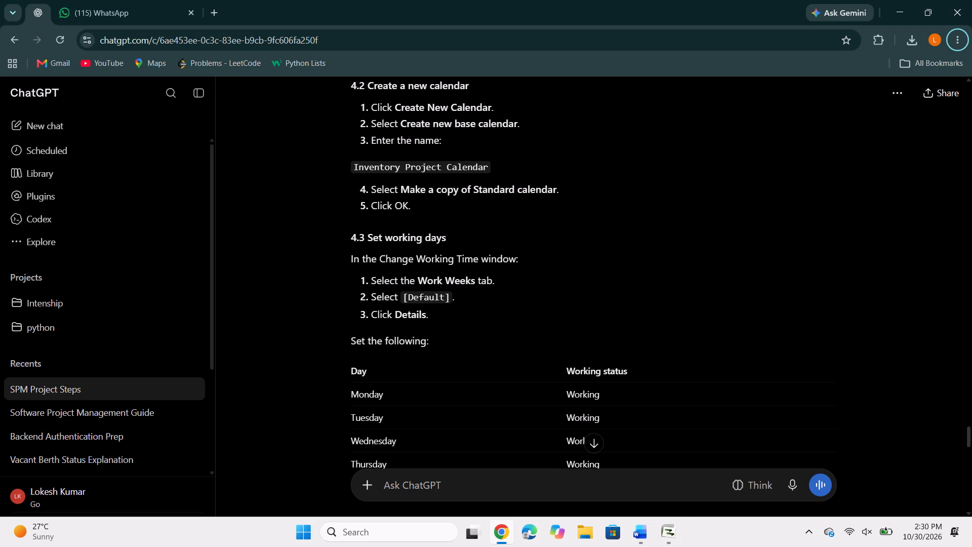
{"action": "key", "text": "alt+Tab"}
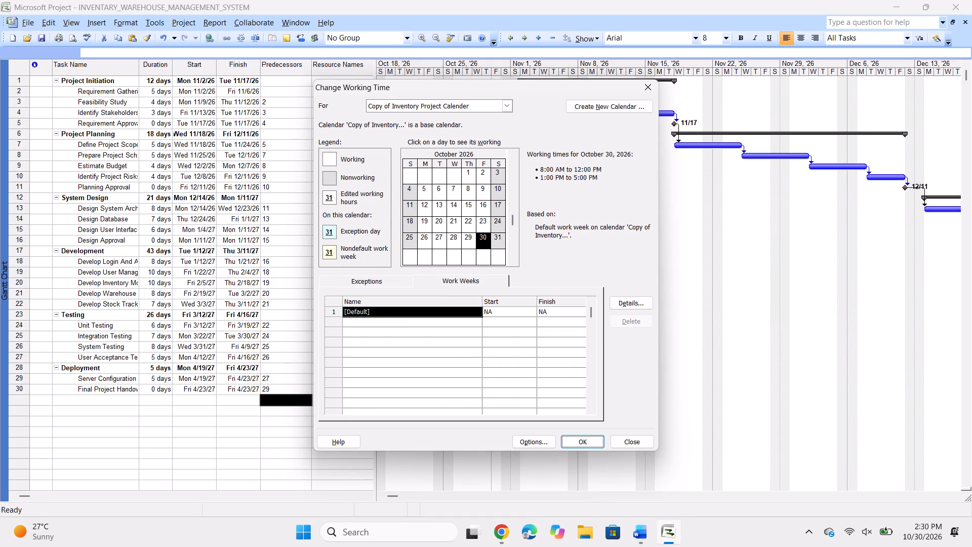
Add a work week named MONDAY below the [Default] entry of the copied calendar.
{"action": "key", "text": "m"}
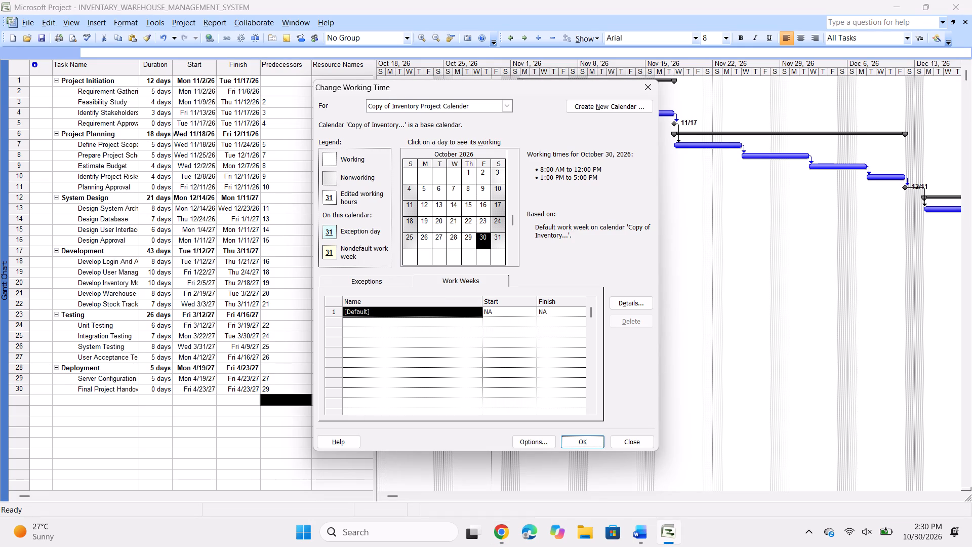
{"action": "left_click", "coordinate": [415, 320]}
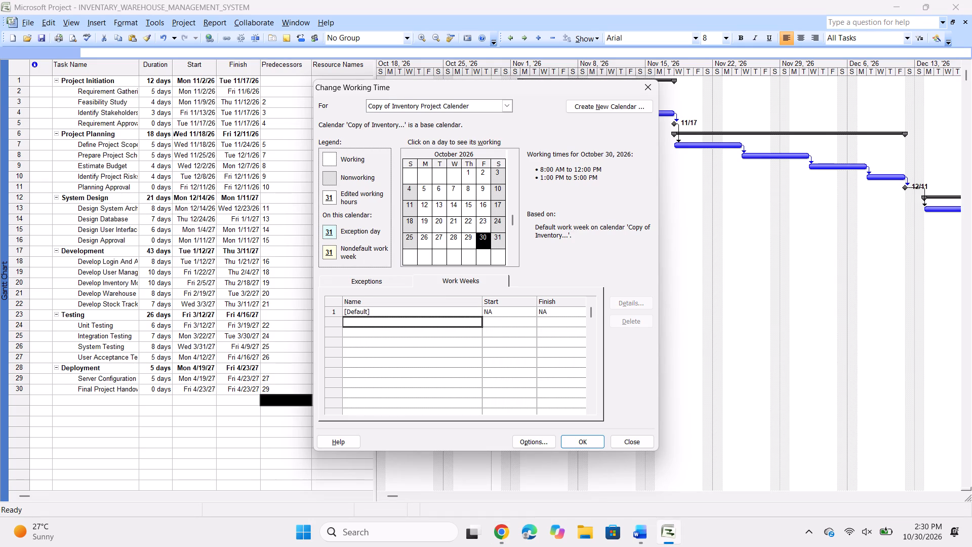
{"action": "key", "text": "m"}
{"action": "type", "text": "ONDAY"}
Check ChatGPT's list of working days and try to add another work week named TUESDAY below MONDAY.
{"action": "key", "text": "alt+Tab"}
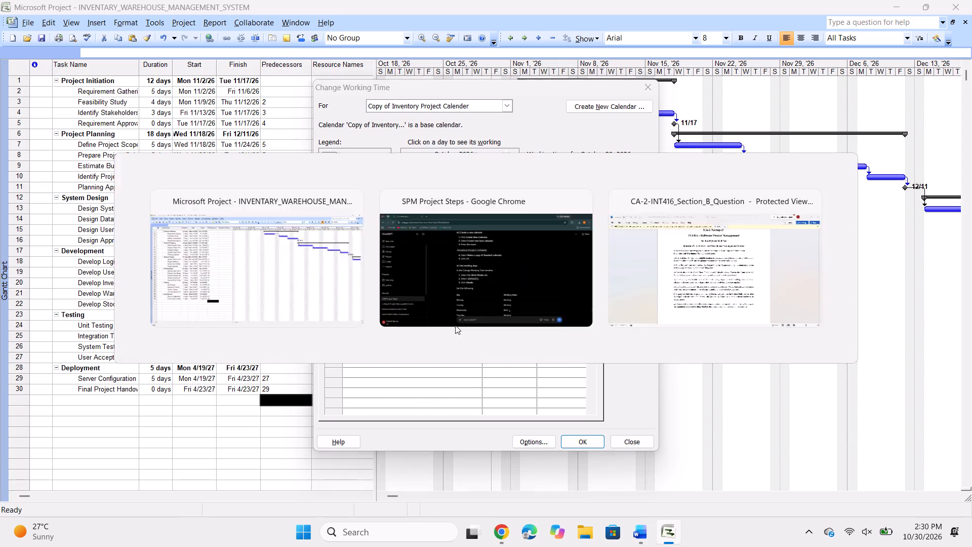
{"action": "scroll", "coordinate": [462, 390], "scroll_direction": "down", "scroll_amount": 3}
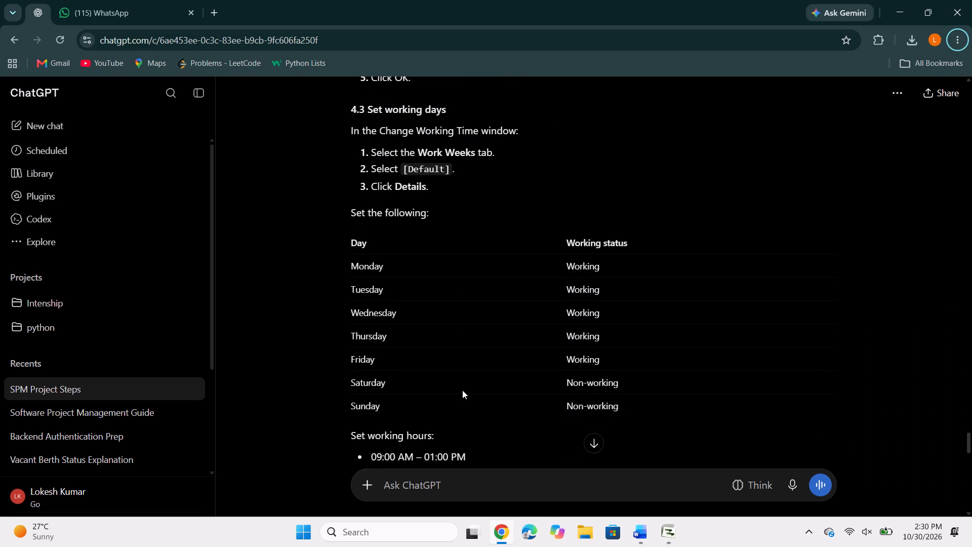
{"action": "key", "text": "alt+Tab"}
{"action": "left_click", "coordinate": [361, 333]}
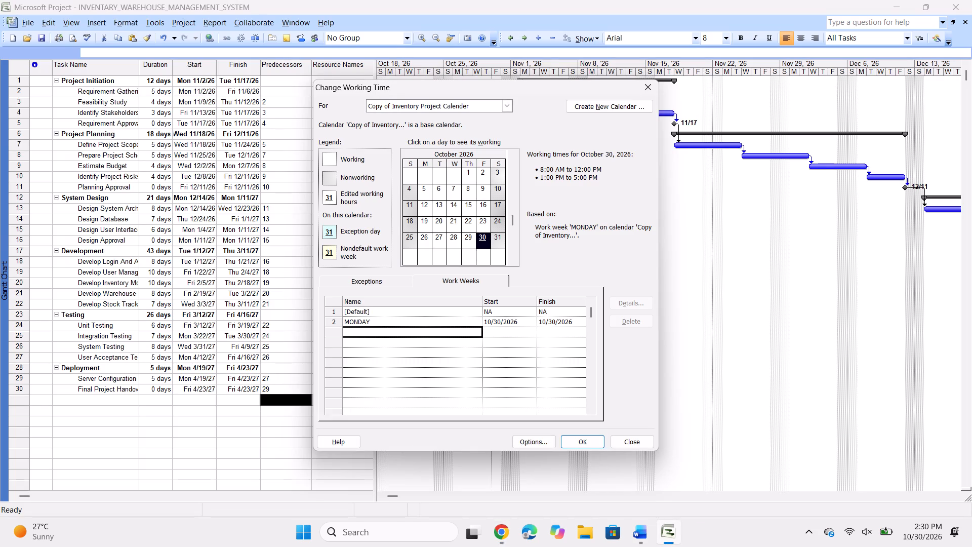
{"action": "type", "text": "TUESDA"}
{"action": "key", "text": "y"}
{"action": "key", "text": "Return"}
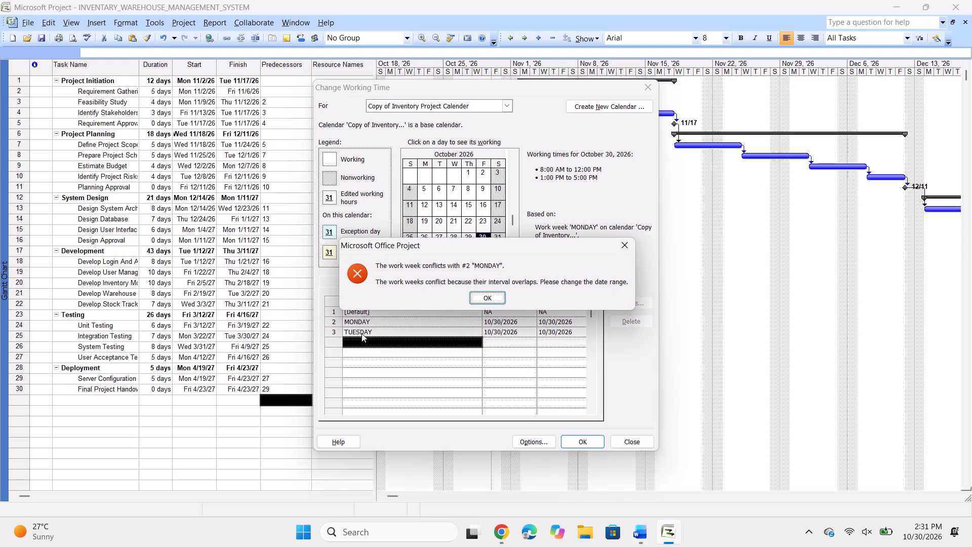
{"action": "left_click", "coordinate": [474, 299]}
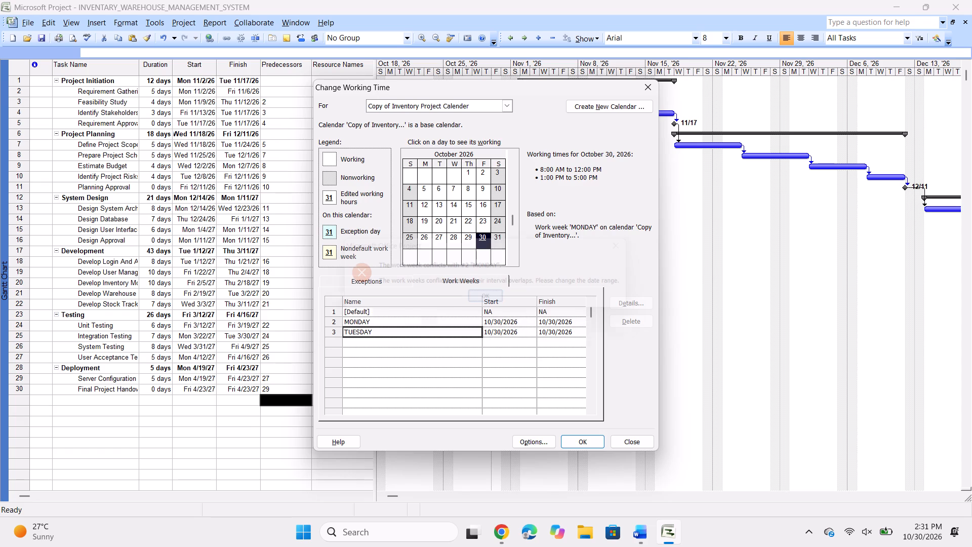
{"action": "left_click", "coordinate": [411, 348]}
{"action": "left_click", "coordinate": [486, 296]}
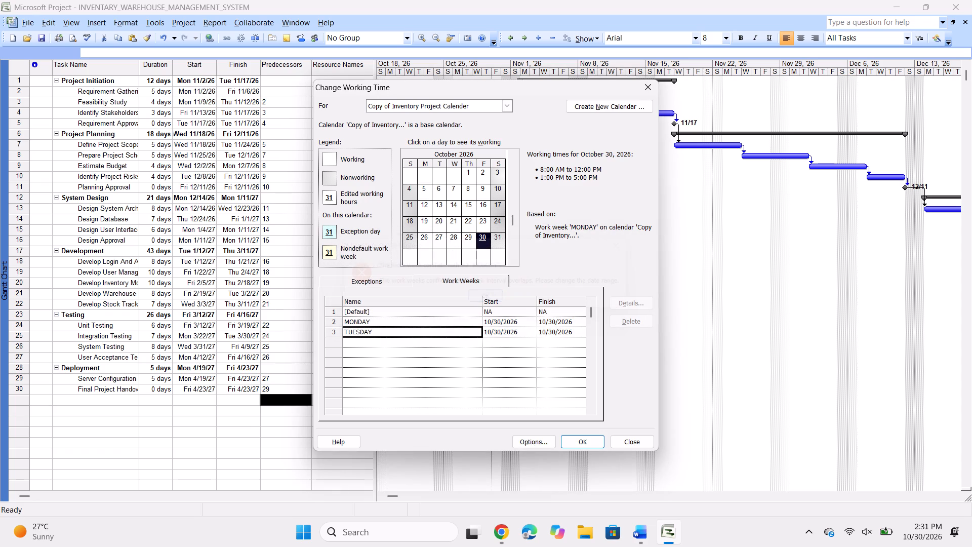
Take a screenshot of the area around the Change Working Time dialog with its work weeks list.
{"action": "key", "text": "Print"}
{"action": "left_click_drag", "start_coordinate": [295, 58], "coordinate": [808, 501]}
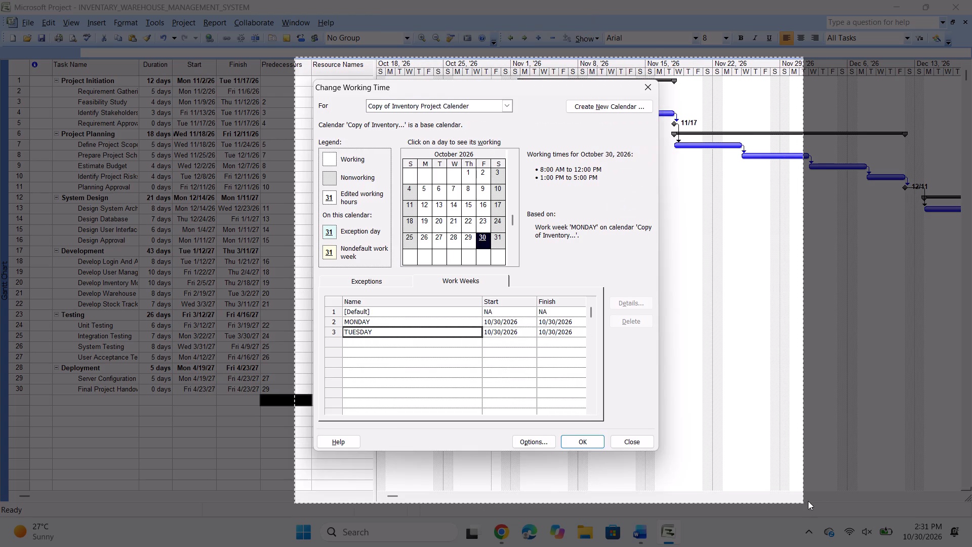
{"action": "left_click_drag", "start_coordinate": [808, 501], "coordinate": [821, 498]}
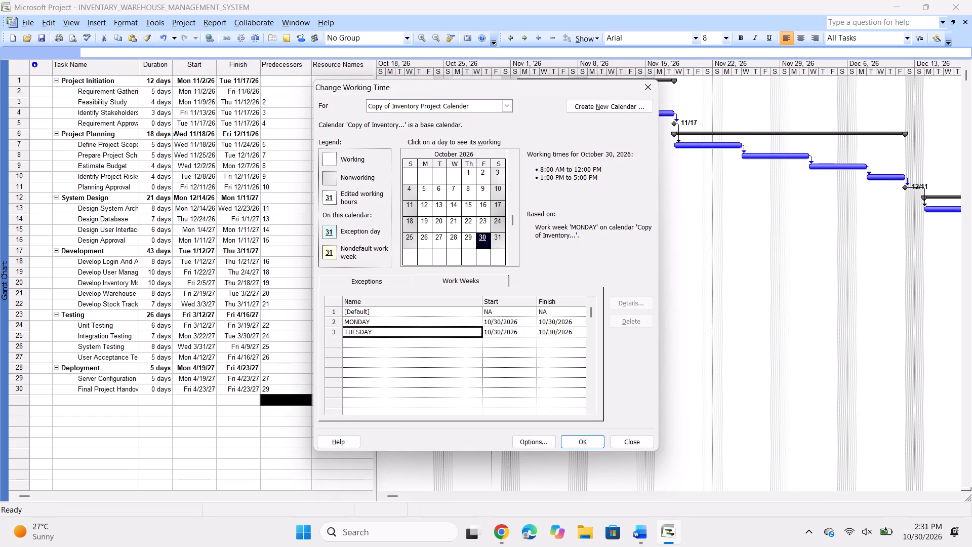
Clear the name TUESDAY from the third work week entry.
{"action": "left_click", "coordinate": [407, 336]}
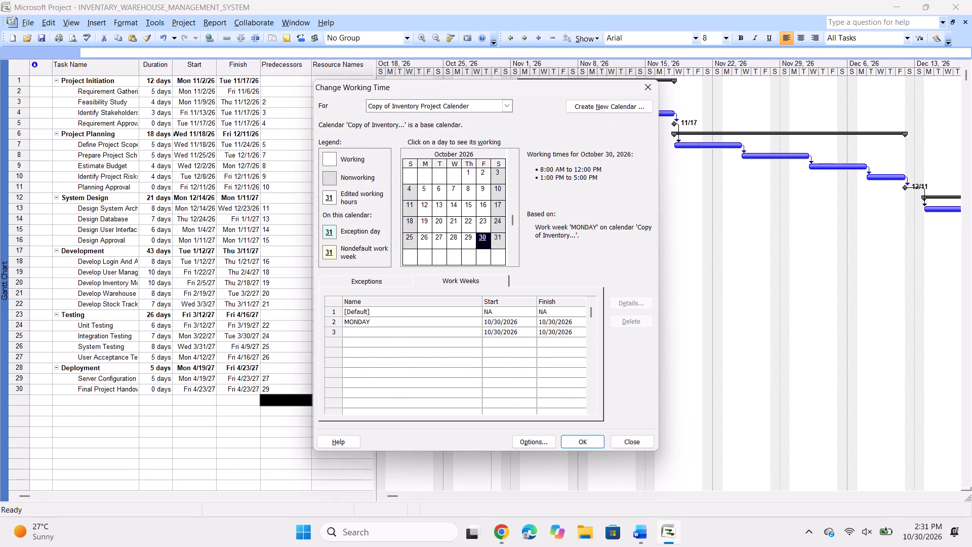
{"action": "key", "text": "BackSpace"}
{"action": "key", "text": "alt+Tab"}
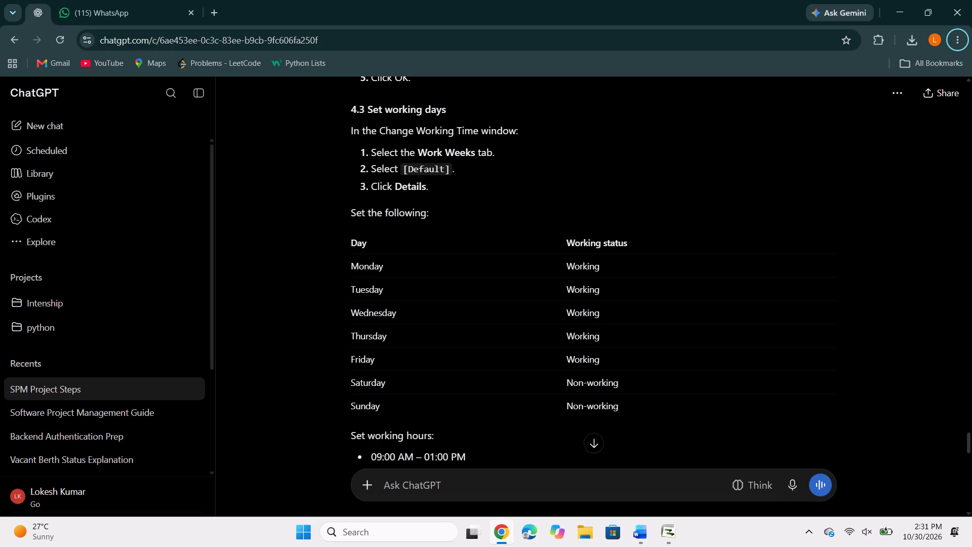
{"action": "left_click", "coordinate": [431, 492]}
{"action": "key", "text": "ctrl+v"}
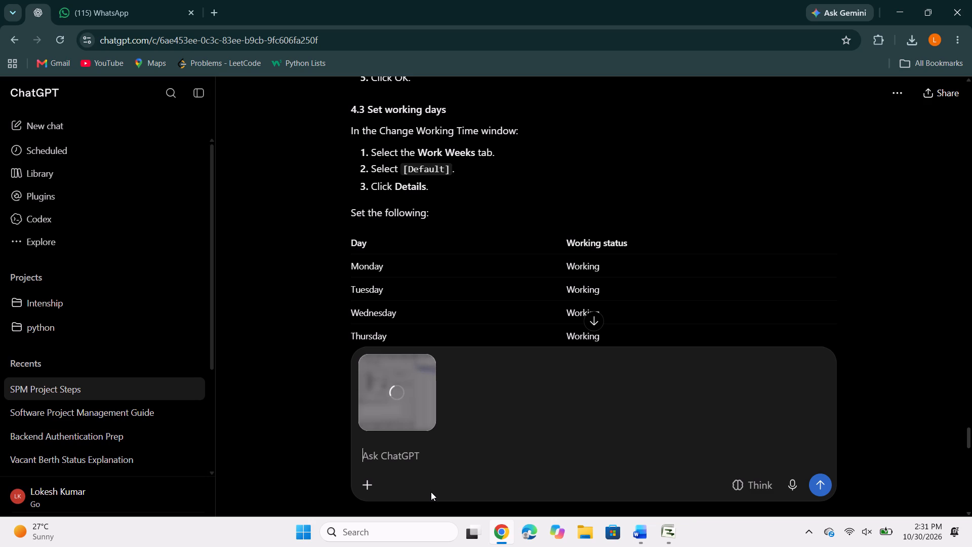
{"action": "scroll", "coordinate": [523, 308], "scroll_direction": "down", "scroll_amount": 3}
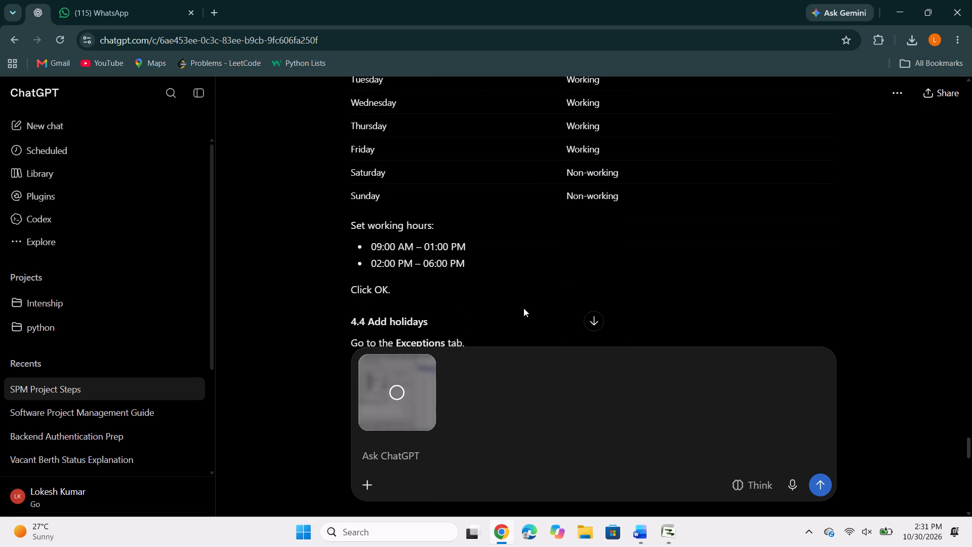
{"action": "scroll", "coordinate": [523, 308], "scroll_direction": "up", "scroll_amount": 1}
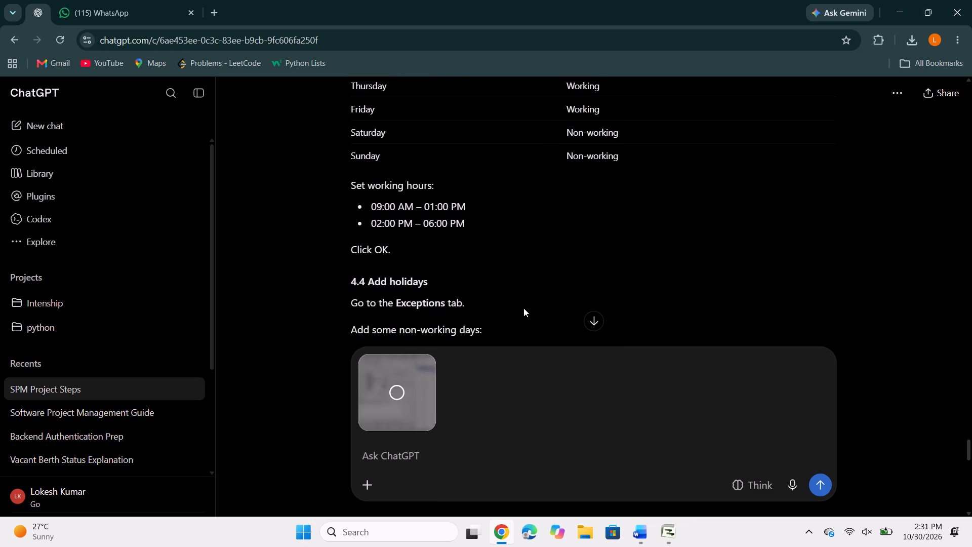
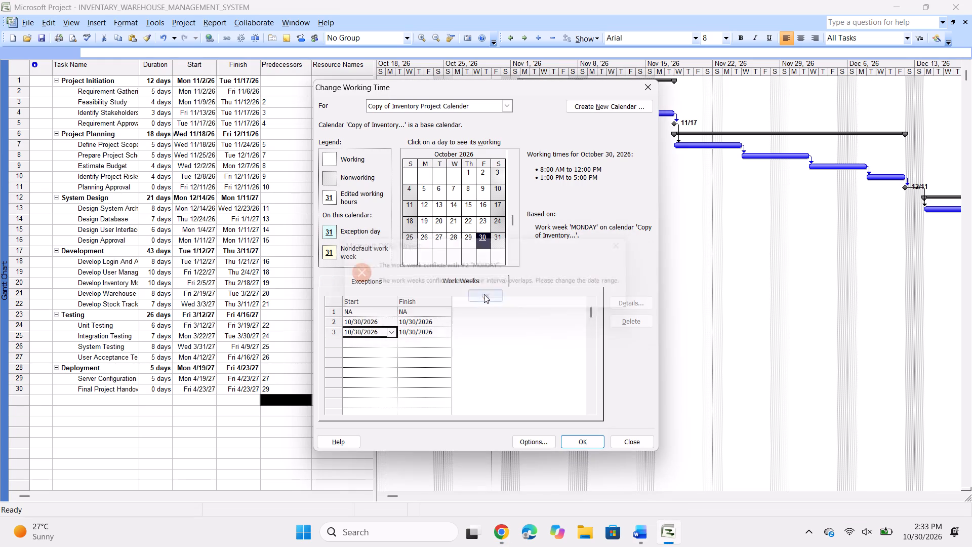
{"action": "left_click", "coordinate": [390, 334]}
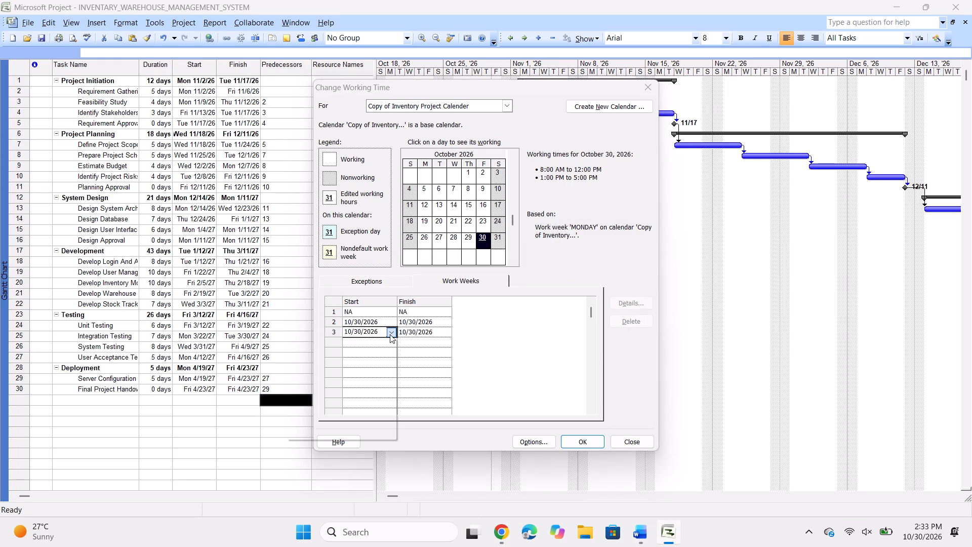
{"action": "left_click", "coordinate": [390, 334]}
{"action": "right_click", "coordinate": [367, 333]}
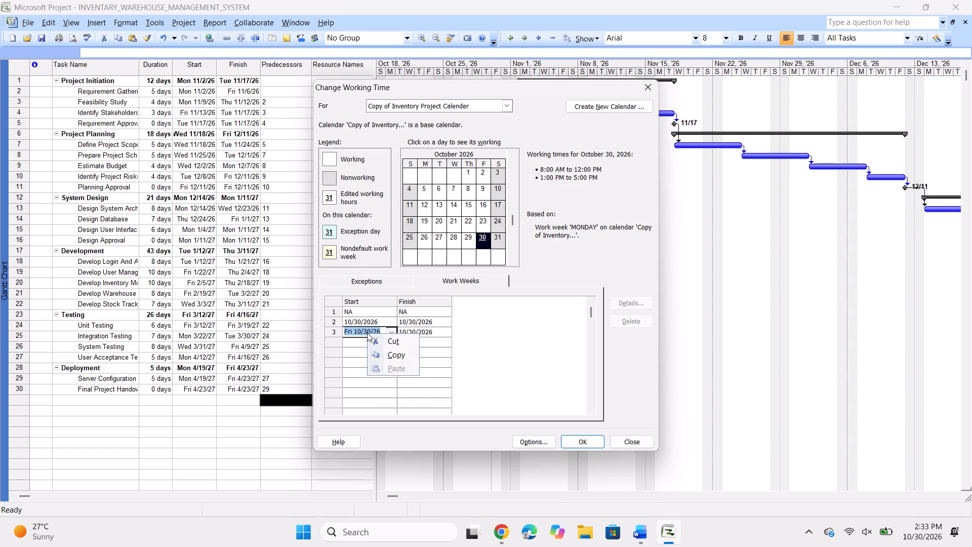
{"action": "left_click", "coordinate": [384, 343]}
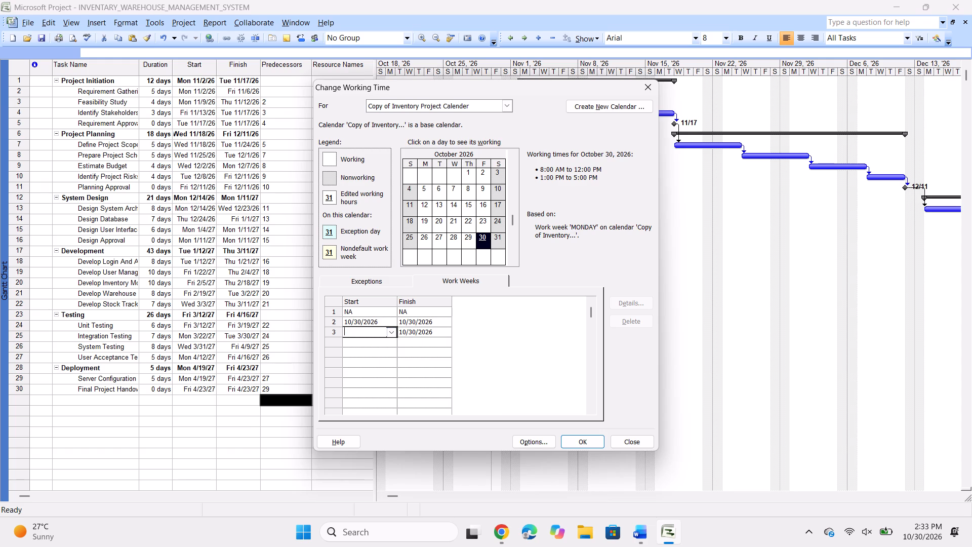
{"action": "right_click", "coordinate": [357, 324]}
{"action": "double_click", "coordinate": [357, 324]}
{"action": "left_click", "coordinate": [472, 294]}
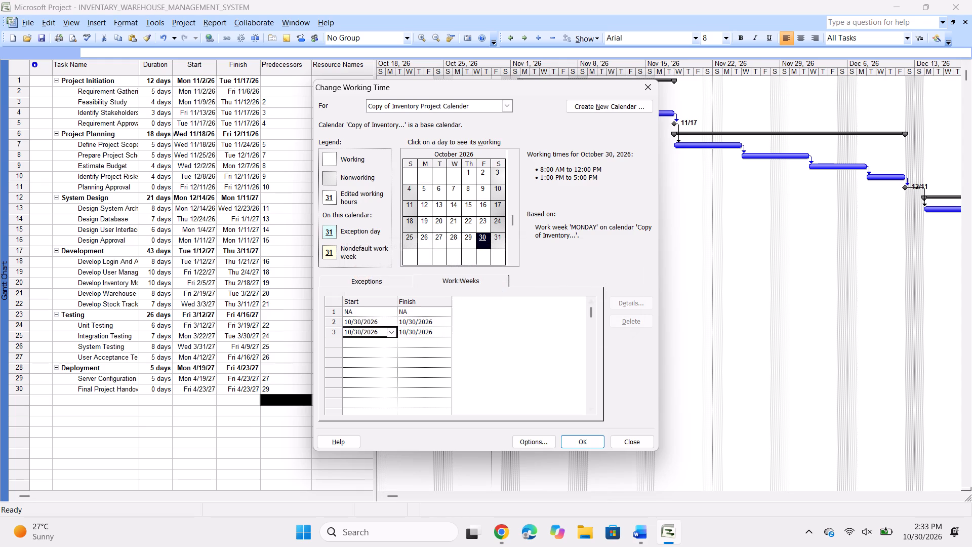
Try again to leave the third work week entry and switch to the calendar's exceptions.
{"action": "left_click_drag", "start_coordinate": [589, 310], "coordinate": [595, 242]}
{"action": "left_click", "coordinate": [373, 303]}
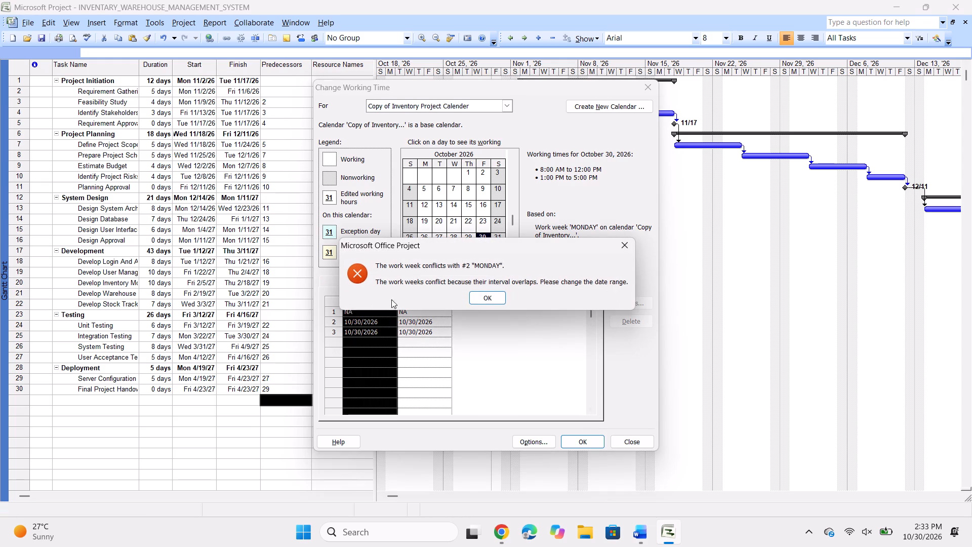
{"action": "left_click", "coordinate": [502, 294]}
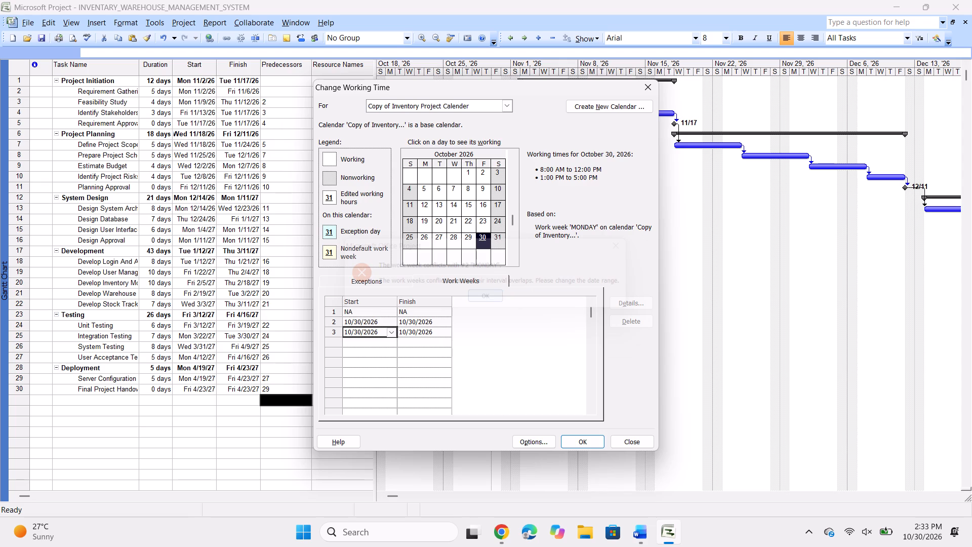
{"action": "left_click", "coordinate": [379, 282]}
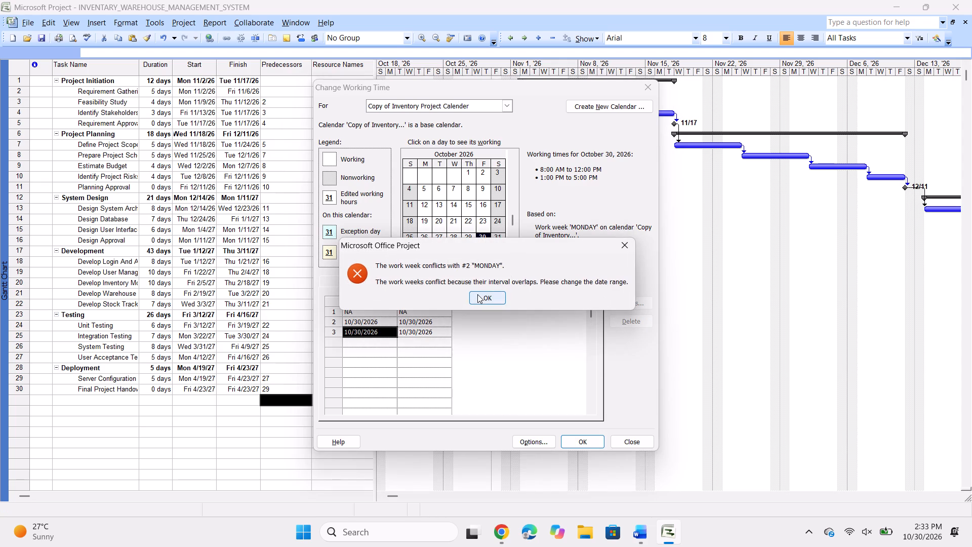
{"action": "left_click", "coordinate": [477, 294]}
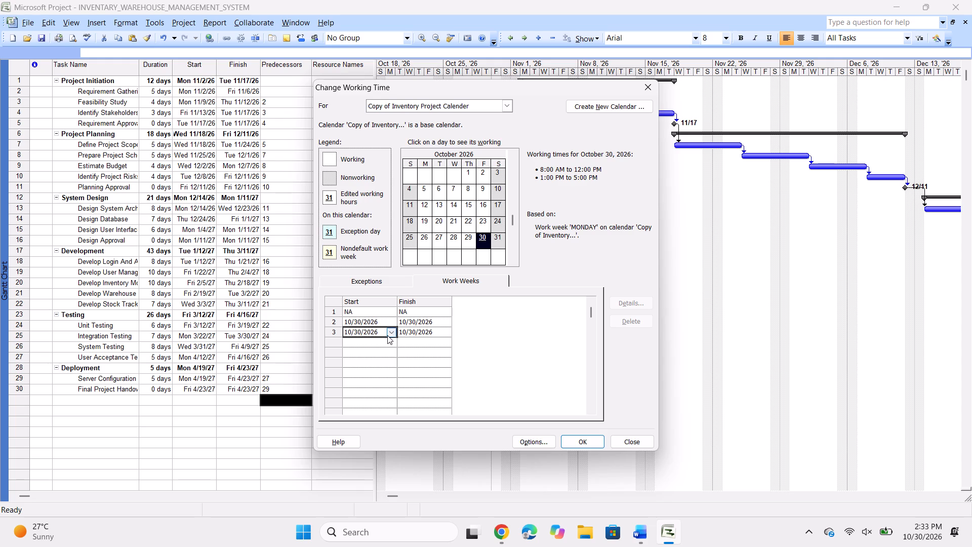
Set the third work week's start date to 10/31/2026.
{"action": "left_click", "coordinate": [389, 335]}
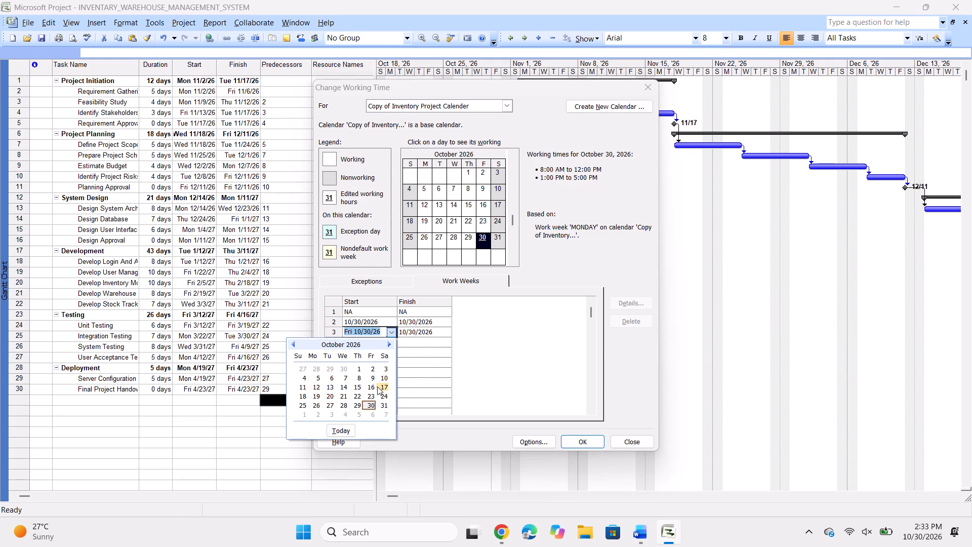
{"action": "left_click", "coordinate": [381, 404]}
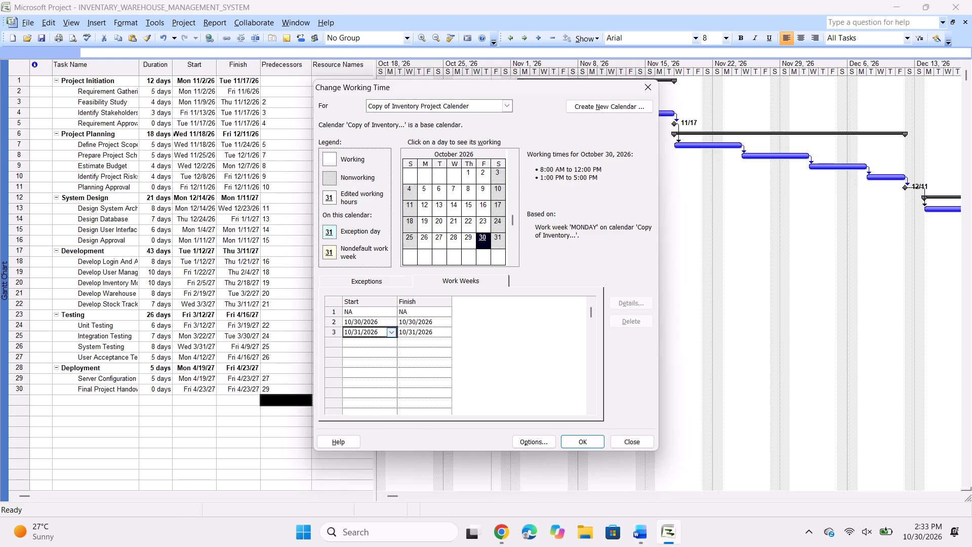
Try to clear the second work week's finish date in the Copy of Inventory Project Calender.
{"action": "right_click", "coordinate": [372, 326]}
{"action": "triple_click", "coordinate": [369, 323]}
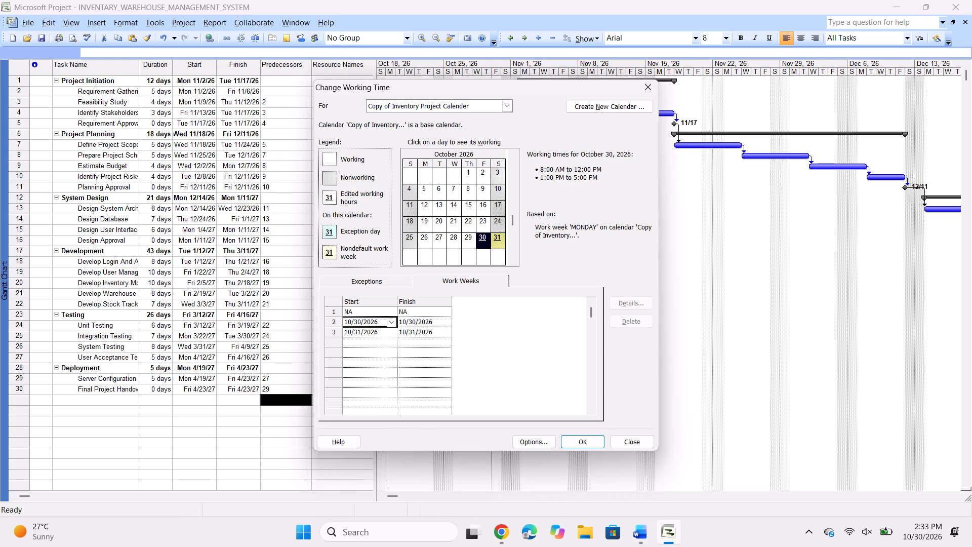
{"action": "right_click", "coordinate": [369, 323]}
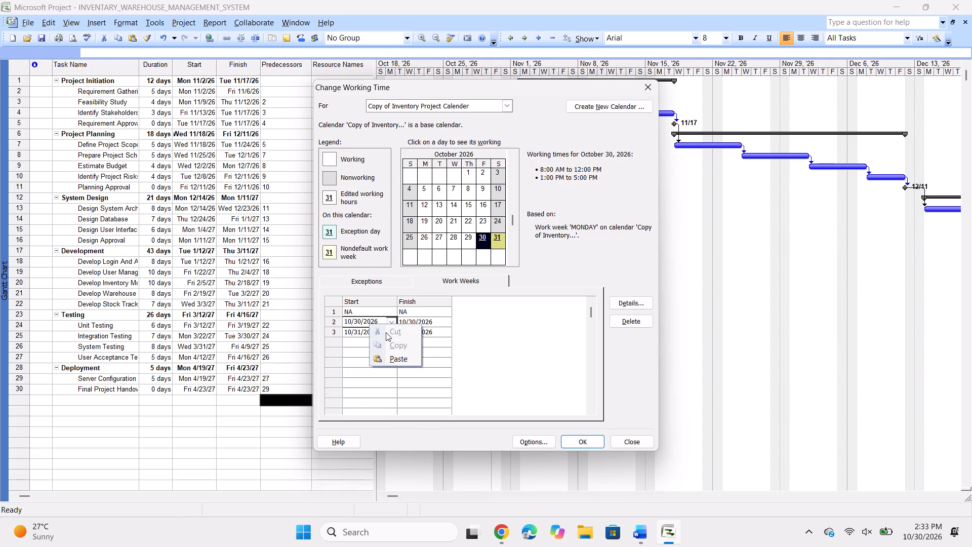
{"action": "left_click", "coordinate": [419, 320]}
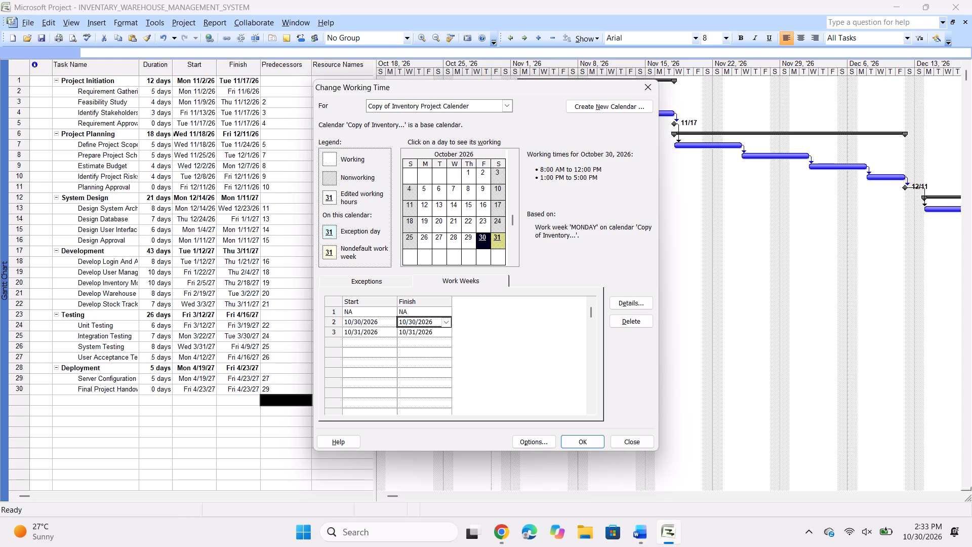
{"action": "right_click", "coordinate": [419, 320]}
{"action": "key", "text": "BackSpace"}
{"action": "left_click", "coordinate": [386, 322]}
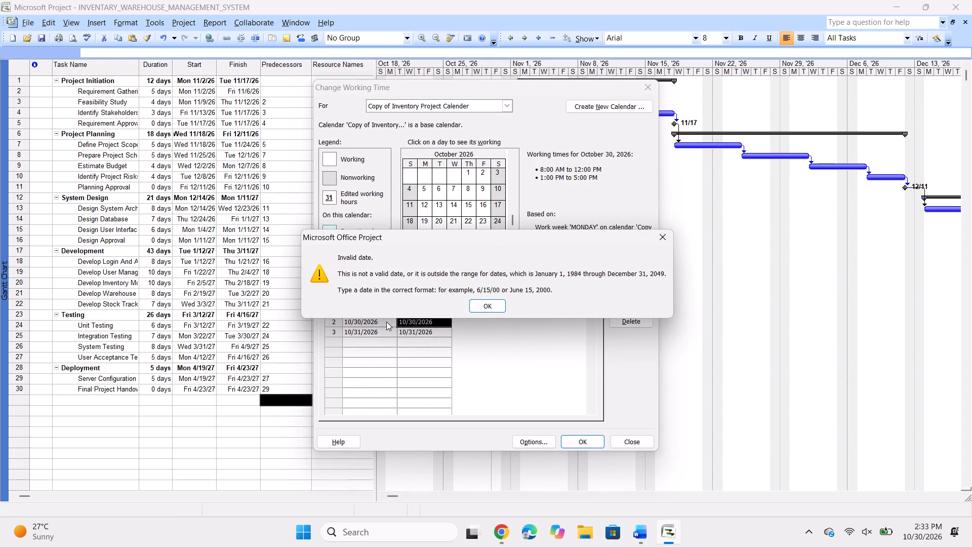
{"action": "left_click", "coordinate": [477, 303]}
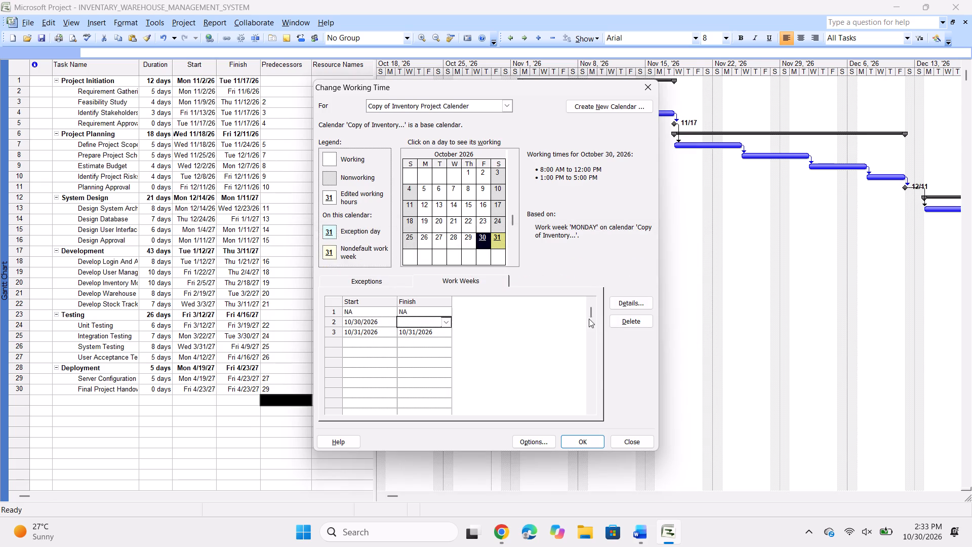
Delete the 10/30/2026 and 10/31/2026 work weeks so that only the default work week remains.
{"action": "left_click", "coordinate": [625, 324]}
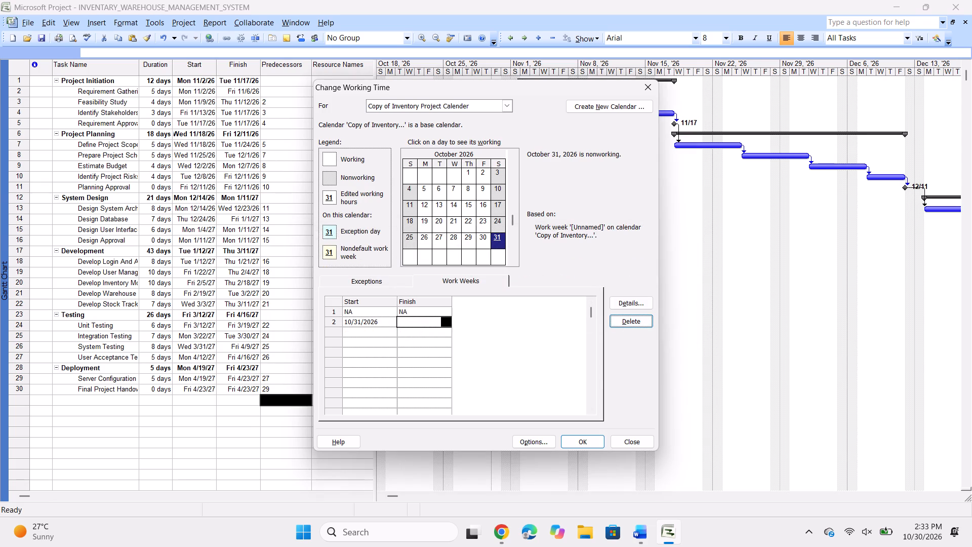
{"action": "left_click", "coordinate": [621, 324]}
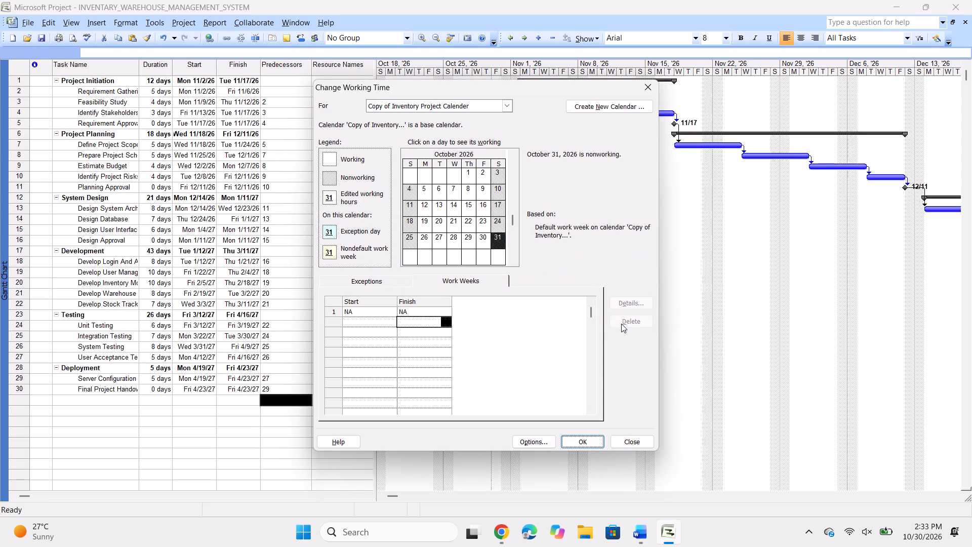
{"action": "left_click", "coordinate": [471, 278]}
Switch to ChatGPT in Chrome and read how Step 4.3 configures Monday to Friday, checking back against the calendar in Microsoft Project.
{"action": "key", "text": "alt+Tab"}
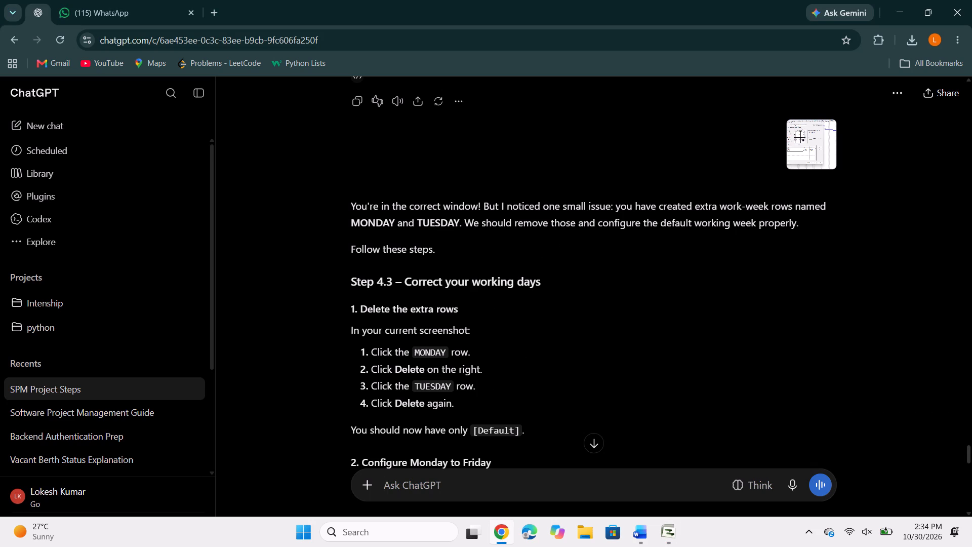
{"action": "scroll", "coordinate": [471, 278], "scroll_direction": "down", "scroll_amount": 2}
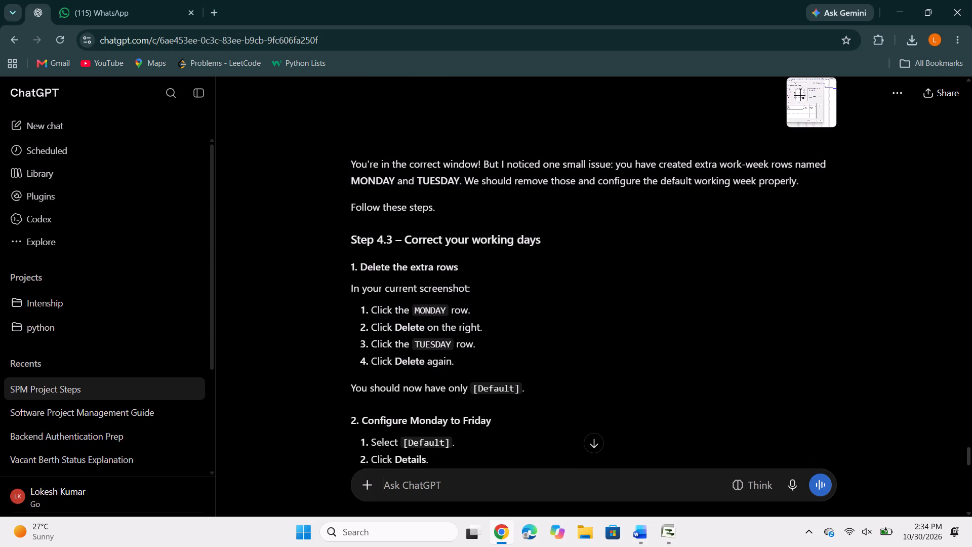
{"action": "scroll", "coordinate": [471, 278], "scroll_direction": "down", "scroll_amount": 4}
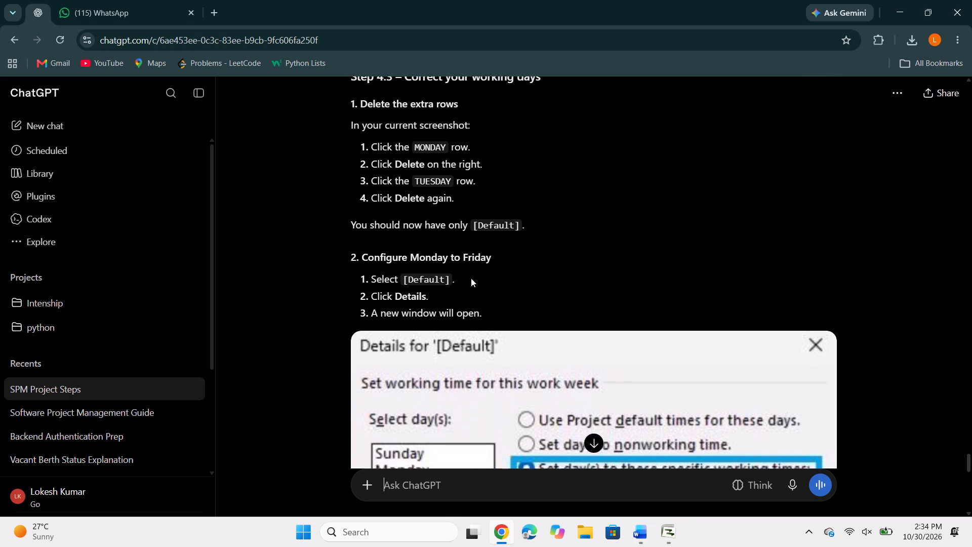
{"action": "scroll", "coordinate": [471, 278], "scroll_direction": "down", "scroll_amount": 2}
{"action": "key", "text": "alt+Tab"}
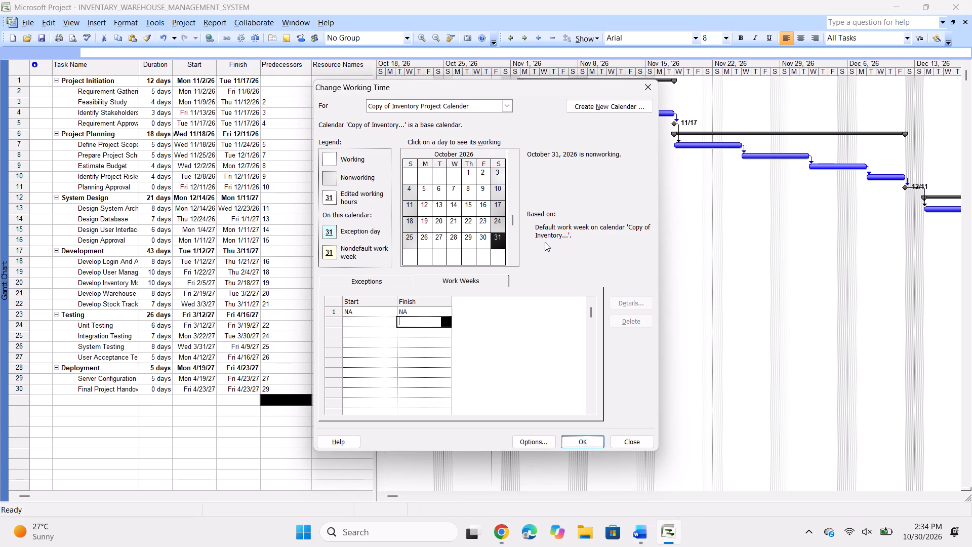
{"action": "left_click", "coordinate": [549, 227]}
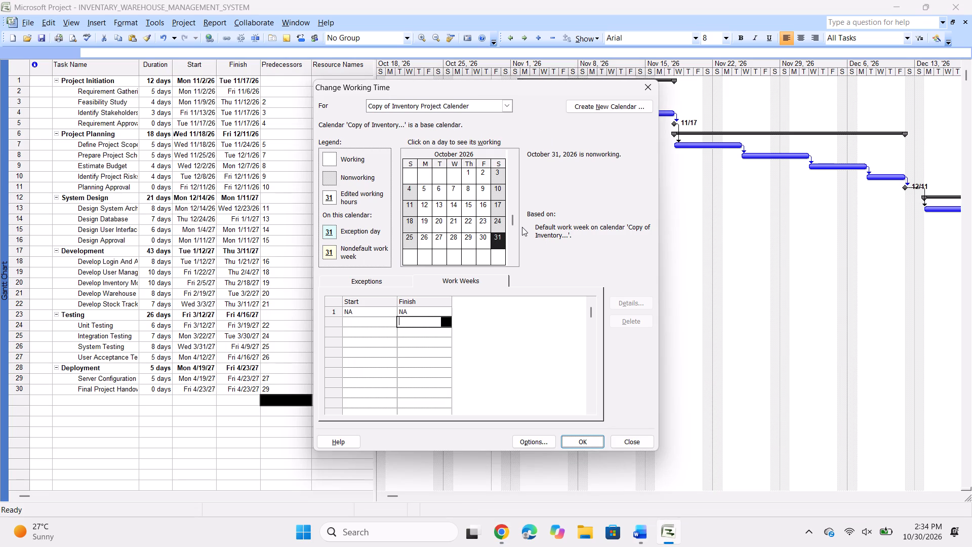
{"action": "triple_click", "coordinate": [522, 227]}
{"action": "key", "text": "alt+Tab"}
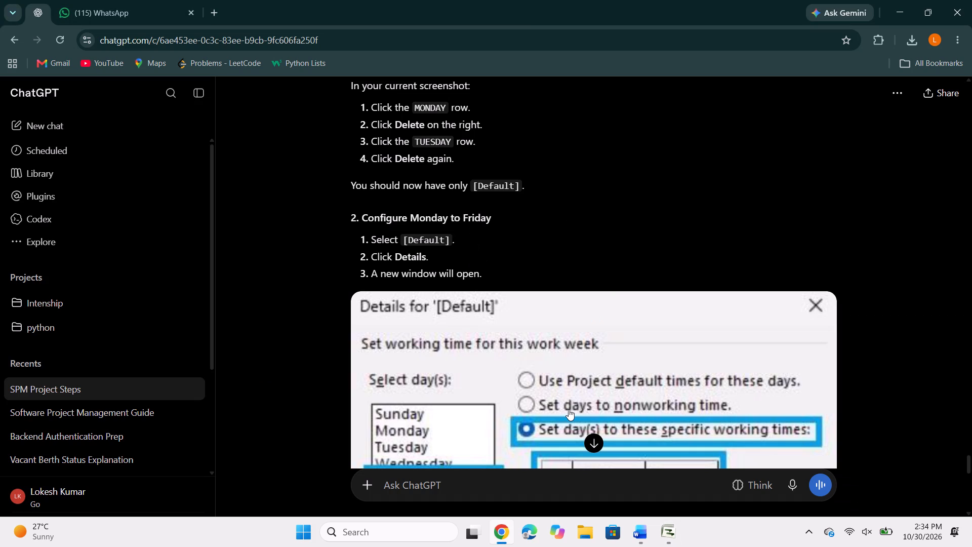
{"action": "scroll", "coordinate": [569, 409], "scroll_direction": "down", "scroll_amount": 1}
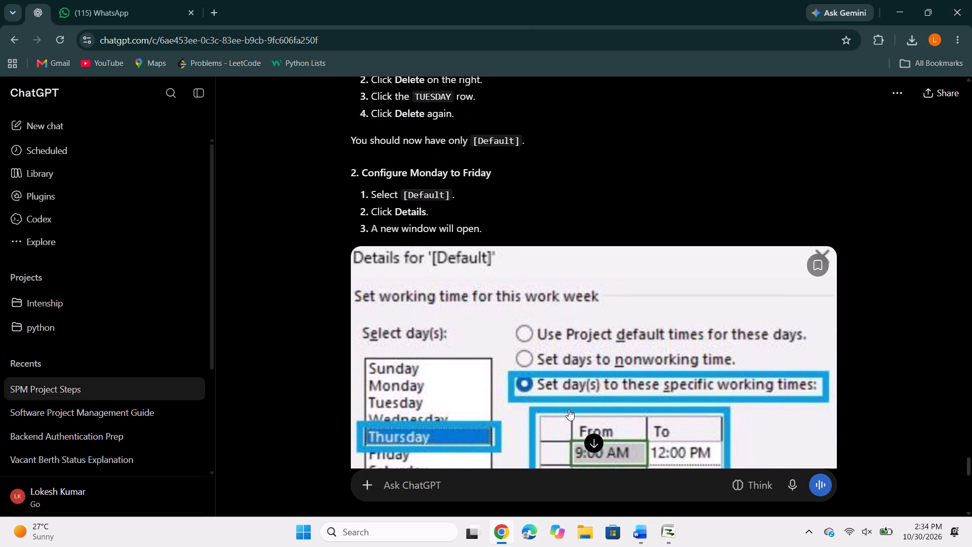
{"action": "key", "text": "alt+Tab"}
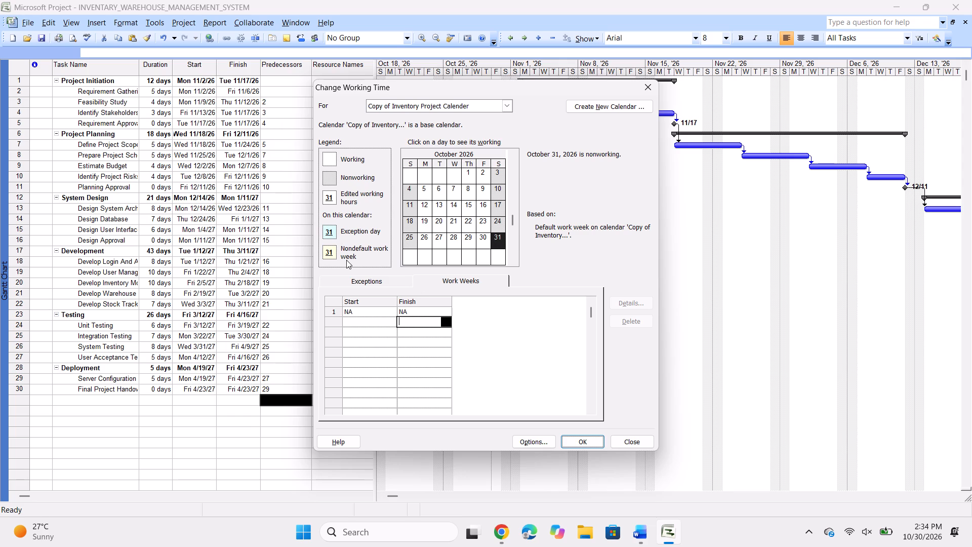
{"action": "key", "text": "alt+Tab"}
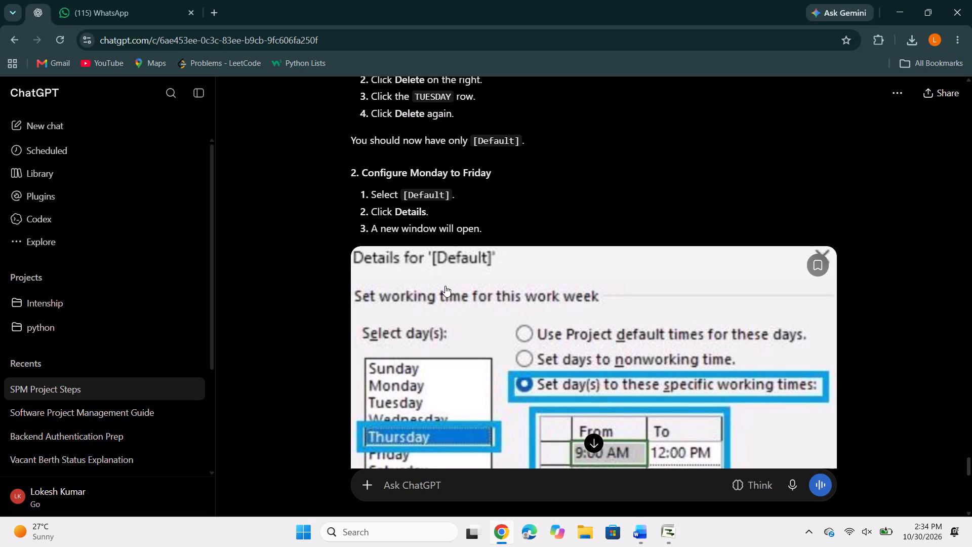
{"action": "scroll", "coordinate": [596, 206], "scroll_direction": "down", "scroll_amount": 1}
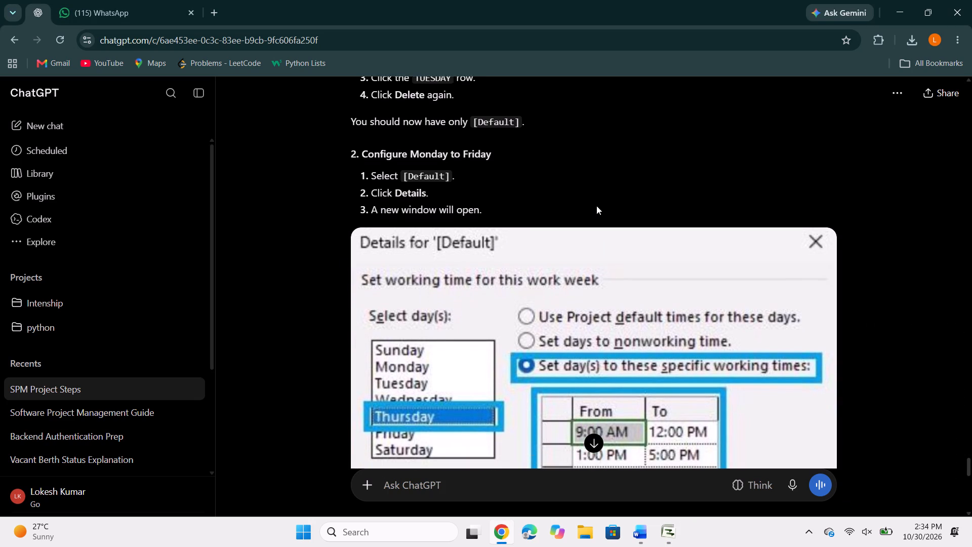
{"action": "scroll", "coordinate": [596, 206], "scroll_direction": "down", "scroll_amount": 2}
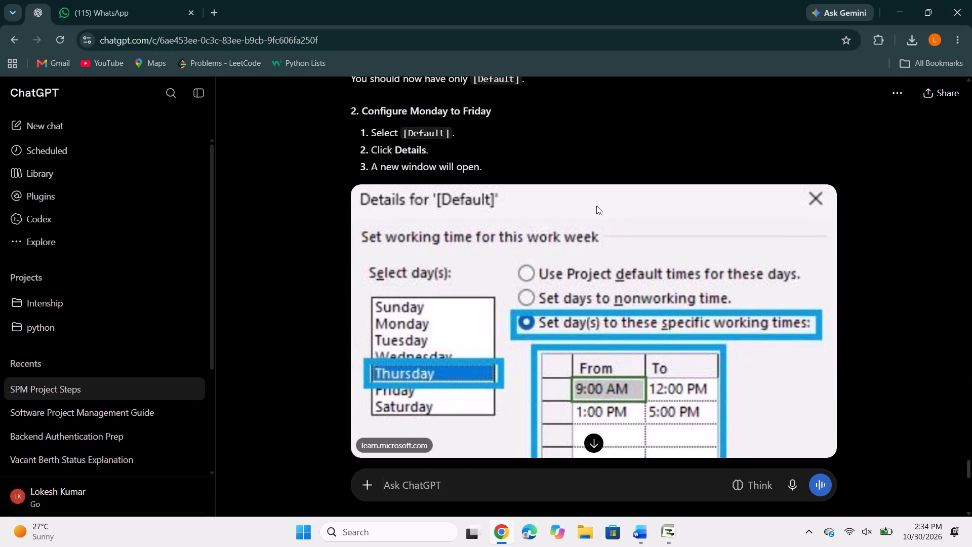
{"action": "scroll", "coordinate": [596, 206], "scroll_direction": "down", "scroll_amount": 3}
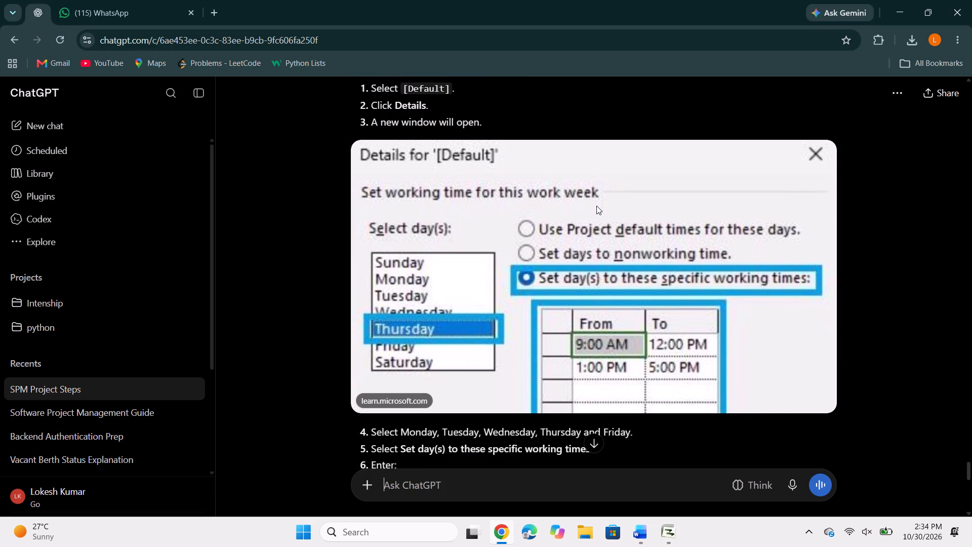
{"action": "scroll", "coordinate": [596, 206], "scroll_direction": "down", "scroll_amount": 1}
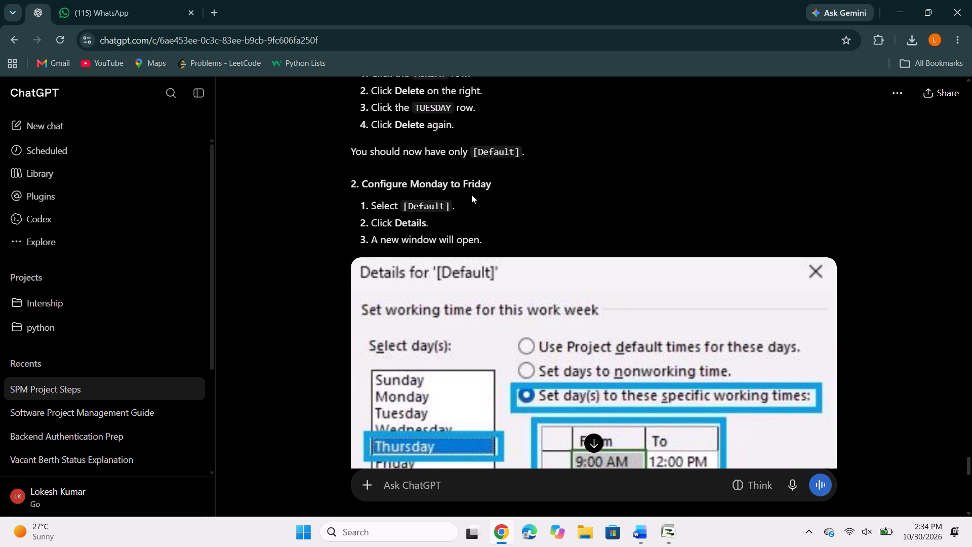
Switch back to Microsoft Project, check the working times for October 5, 2026, and close the working time settings.
{"action": "key", "text": "alt+Tab"}
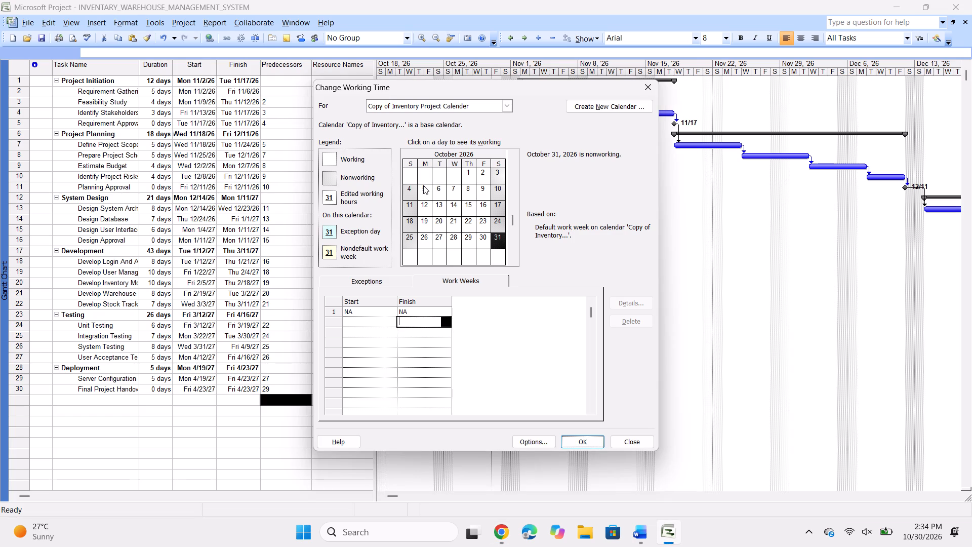
{"action": "left_click", "coordinate": [441, 136]}
{"action": "left_click", "coordinate": [425, 193]}
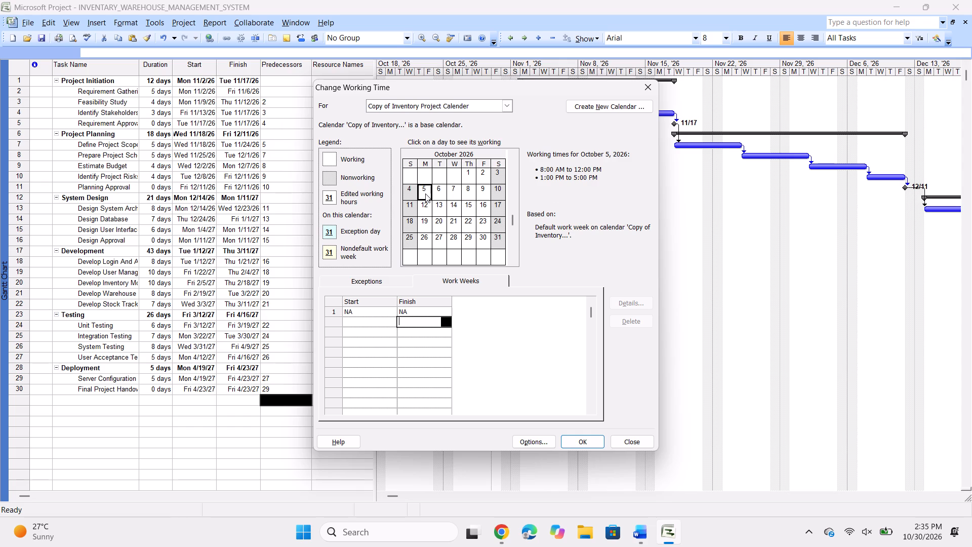
{"action": "left_click", "coordinate": [462, 151]}
{"action": "left_click", "coordinate": [636, 441]}
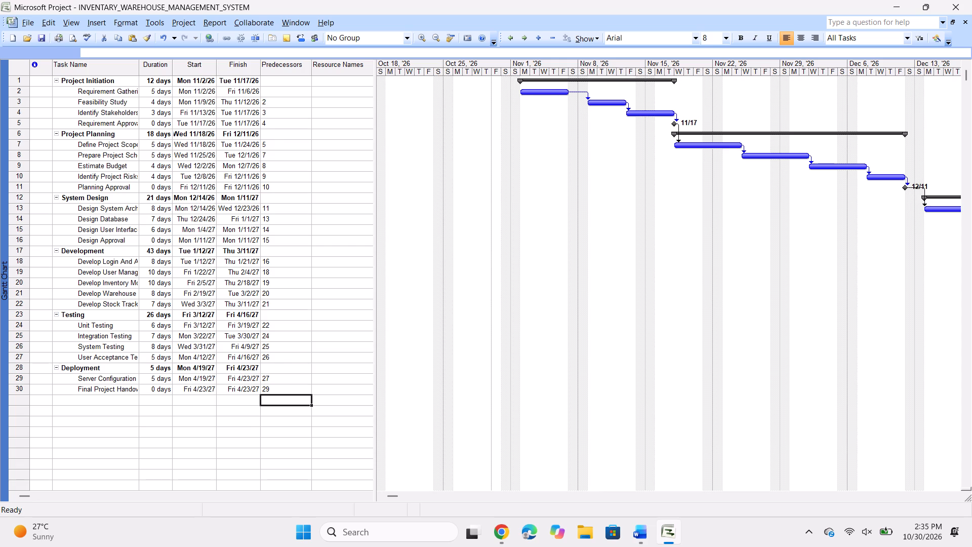
Switch to ChatGPT in Chrome and look back through the conversation for Step 4, Create a Customized Project Calendar.
{"action": "left_click", "coordinate": [185, 23]}
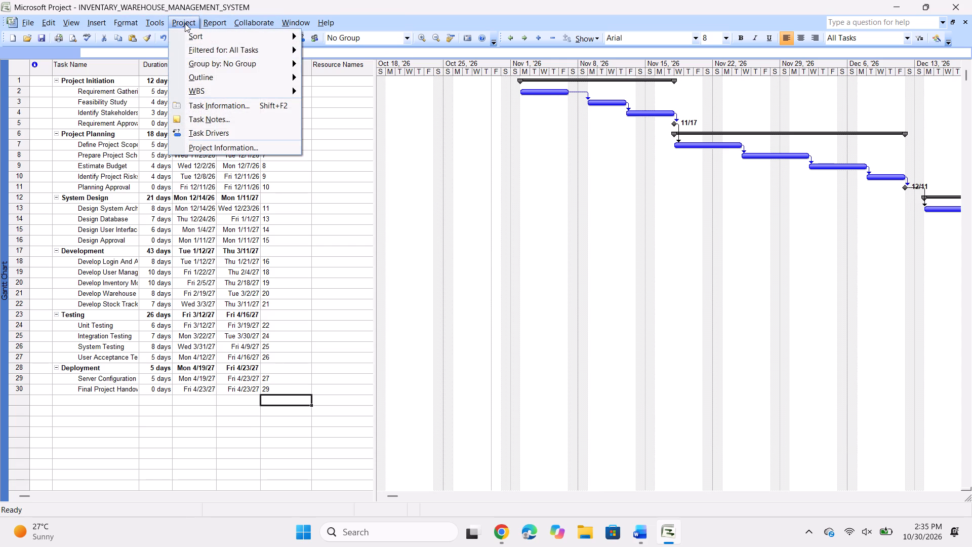
{"action": "key", "text": "alt+Tab"}
{"action": "scroll", "coordinate": [420, 270], "scroll_direction": "up", "scroll_amount": 9}
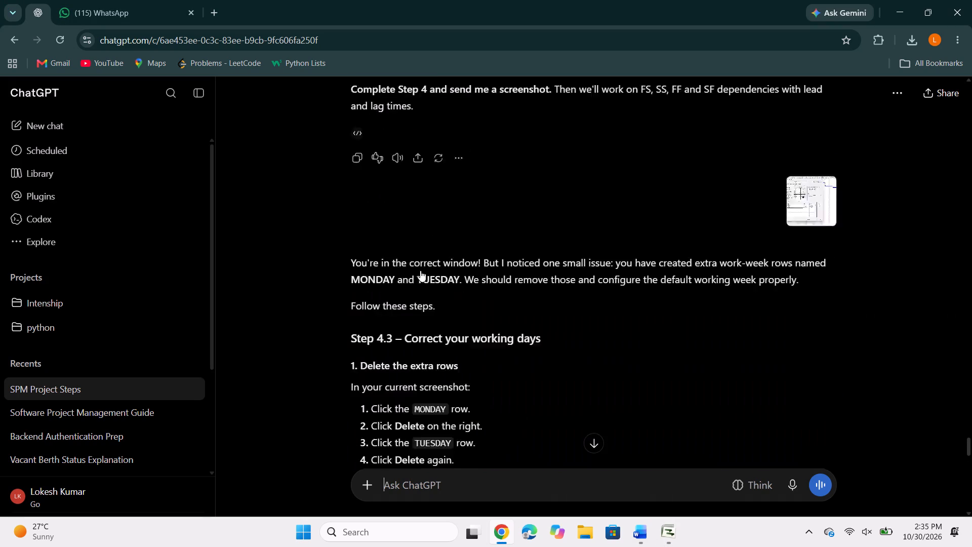
{"action": "scroll", "coordinate": [420, 270], "scroll_direction": "up", "scroll_amount": 16}
{"action": "scroll", "coordinate": [420, 270], "scroll_direction": "down", "scroll_amount": 1}
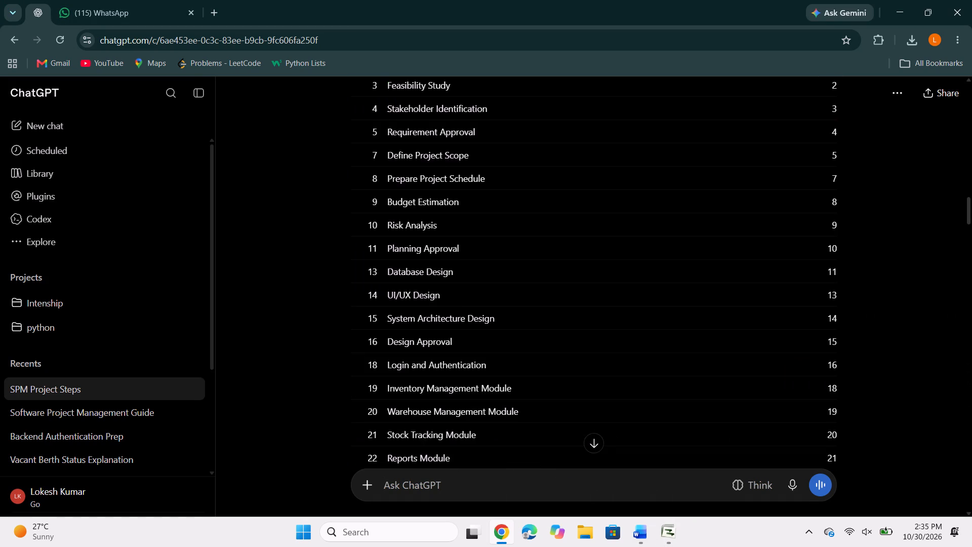
{"action": "scroll", "coordinate": [420, 270], "scroll_direction": "down", "scroll_amount": 1}
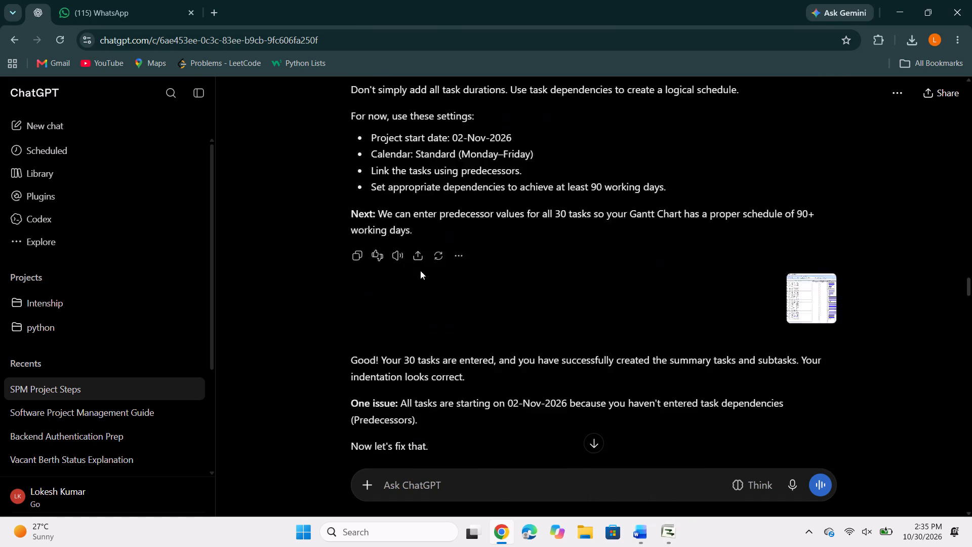
{"action": "scroll", "coordinate": [420, 270], "scroll_direction": "down", "scroll_amount": 2}
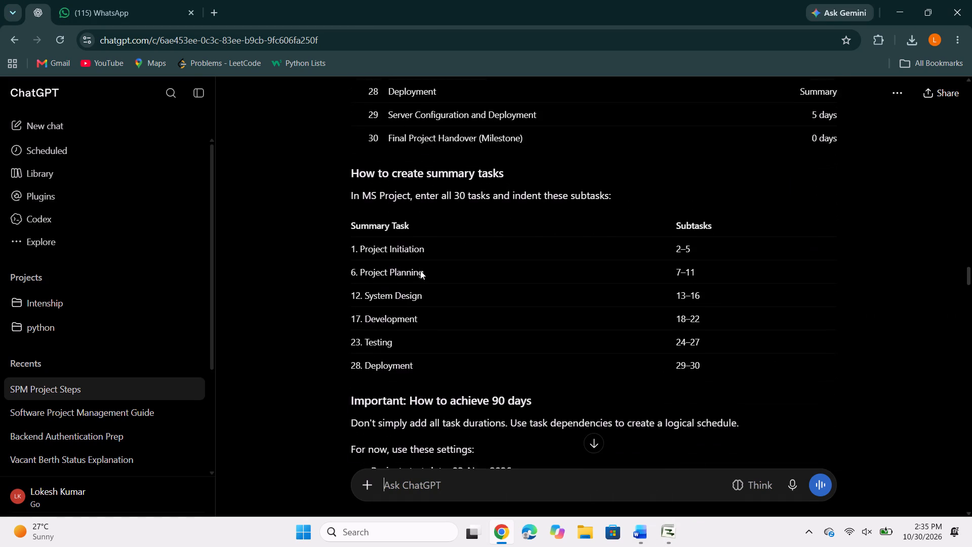
{"action": "scroll", "coordinate": [420, 270], "scroll_direction": "down", "scroll_amount": 1}
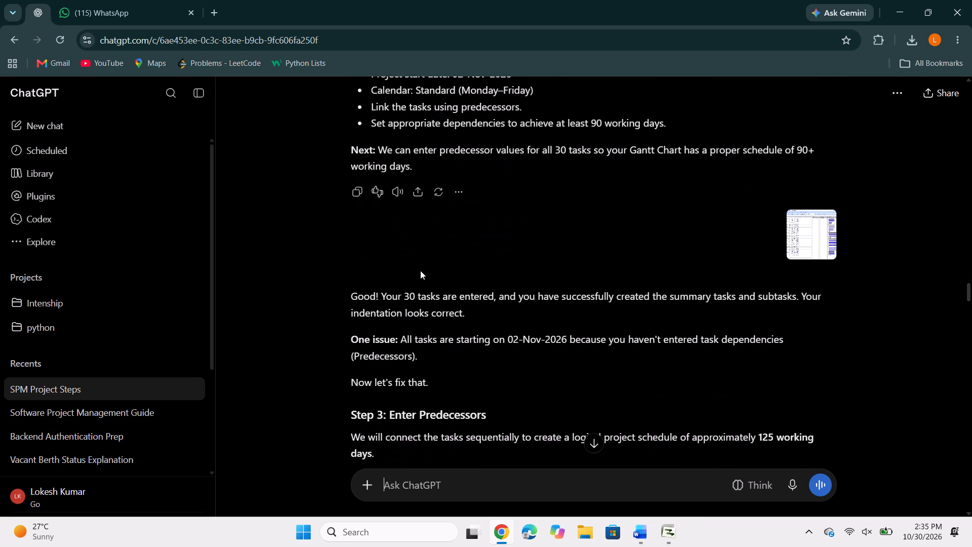
{"action": "scroll", "coordinate": [420, 270], "scroll_direction": "down", "scroll_amount": 2}
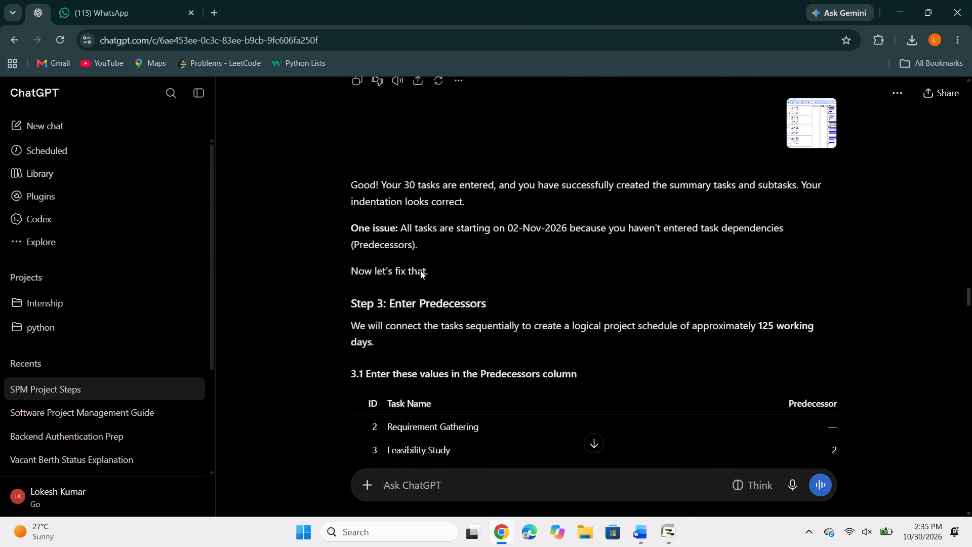
{"action": "scroll", "coordinate": [420, 270], "scroll_direction": "down", "scroll_amount": 7}
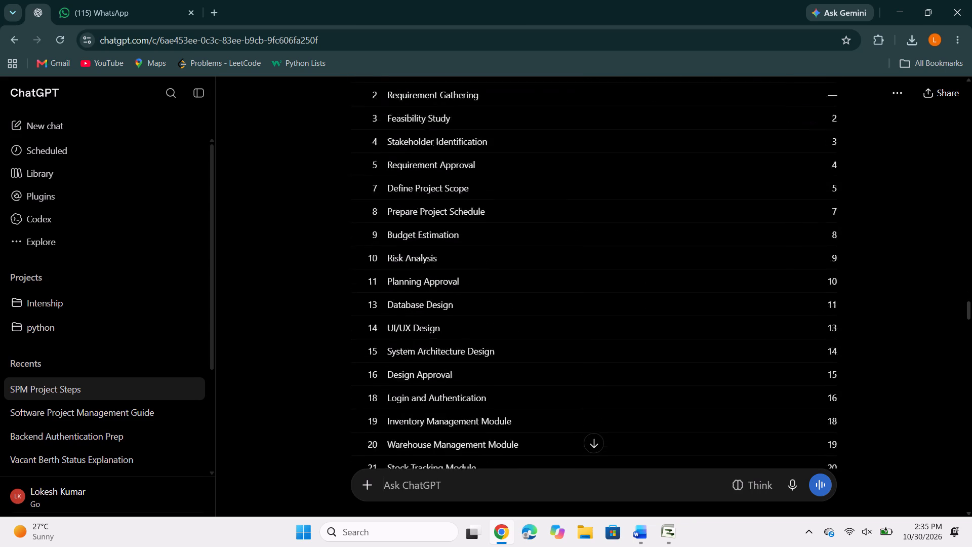
{"action": "scroll", "coordinate": [420, 270], "scroll_direction": "down", "scroll_amount": 8}
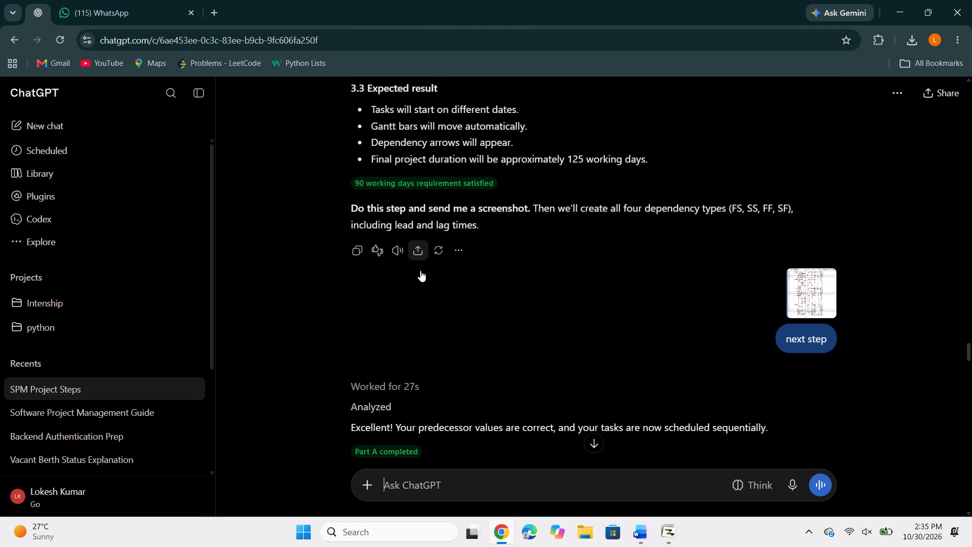
{"action": "scroll", "coordinate": [420, 270], "scroll_direction": "down", "scroll_amount": 4}
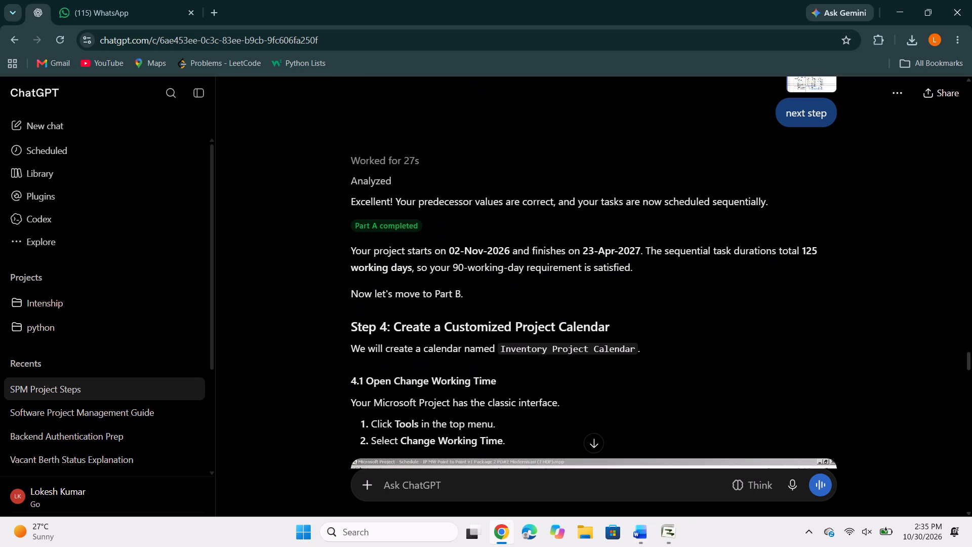
{"action": "scroll", "coordinate": [420, 270], "scroll_direction": "down", "scroll_amount": 3}
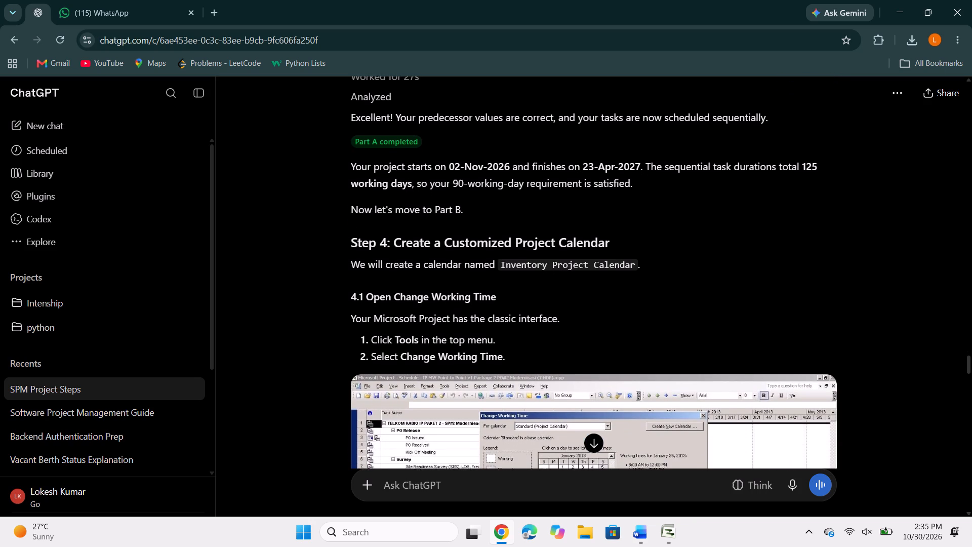
{"action": "scroll", "coordinate": [420, 270], "scroll_direction": "down", "scroll_amount": 1}
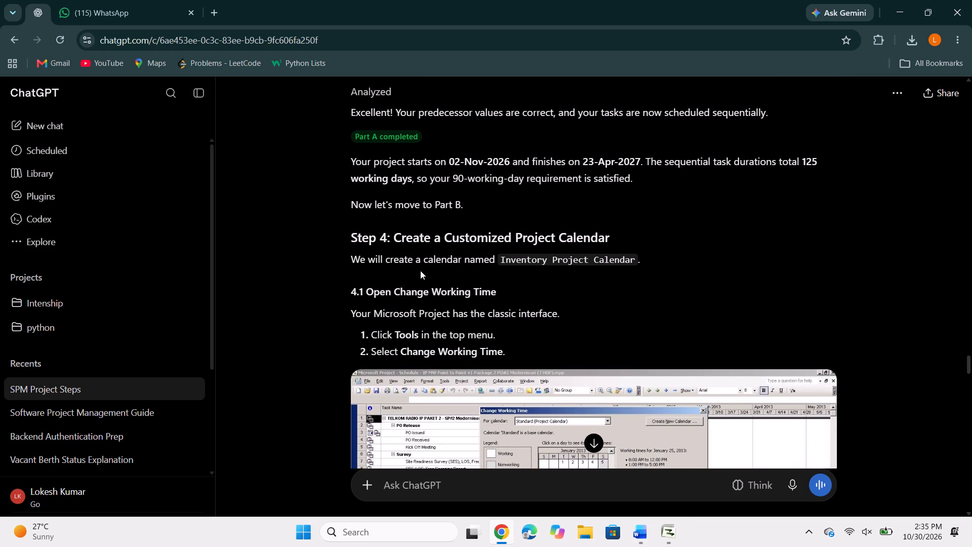
Compare Microsoft Project's commands with ChatGPT's Step 4.1 instructions for opening Change Working Time.
{"action": "key", "text": "alt+Tab"}
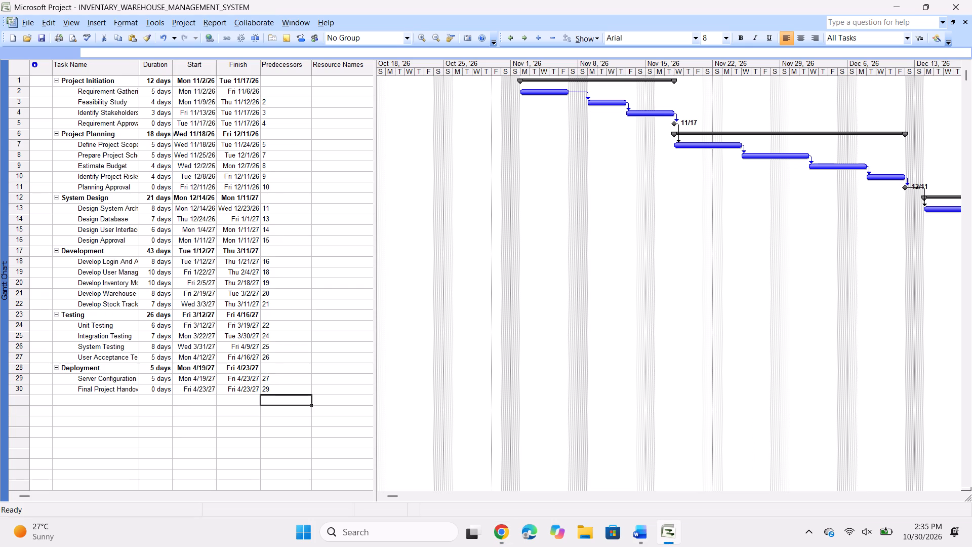
{"action": "left_click", "coordinate": [187, 24]}
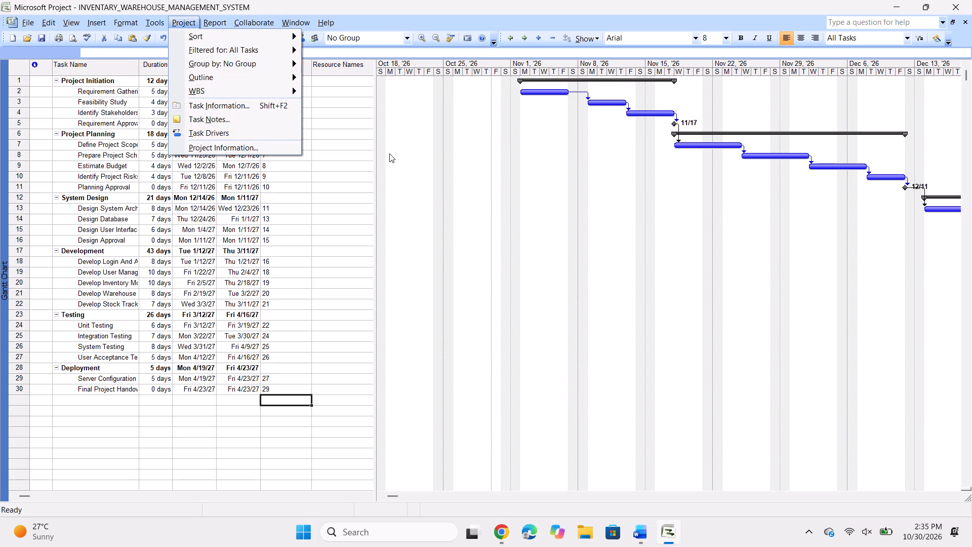
{"action": "key", "text": "alt+Tab"}
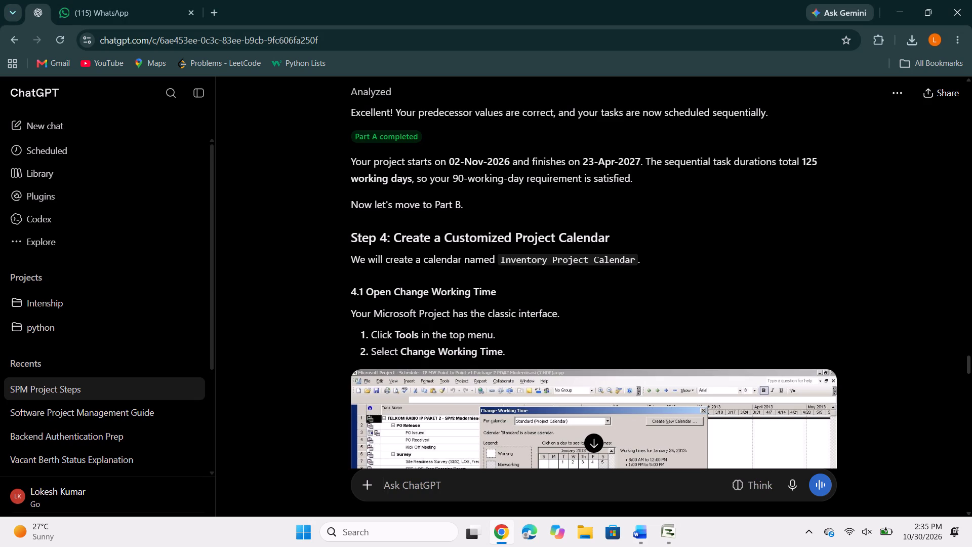
{"action": "scroll", "coordinate": [444, 288], "scroll_direction": "up", "scroll_amount": 1}
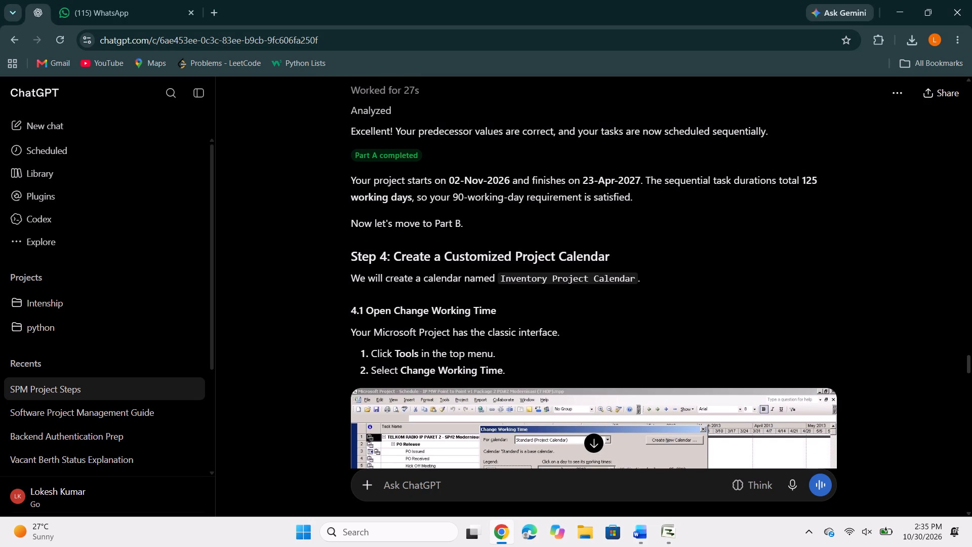
{"action": "scroll", "coordinate": [444, 288], "scroll_direction": "up", "scroll_amount": 1}
{"action": "scroll", "coordinate": [444, 288], "scroll_direction": "down", "scroll_amount": 1}
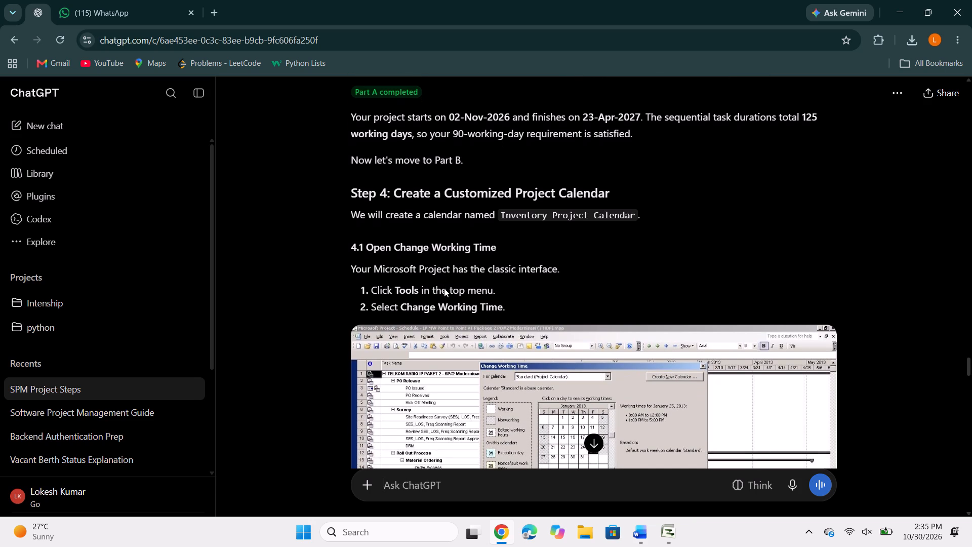
{"action": "scroll", "coordinate": [444, 288], "scroll_direction": "down", "scroll_amount": 1}
Switch to Microsoft Project and start a new calendar under Change Working Time, entering the name "inventory project calender" after checking it in ChatGPT.
{"action": "key", "text": "alt+Tab"}
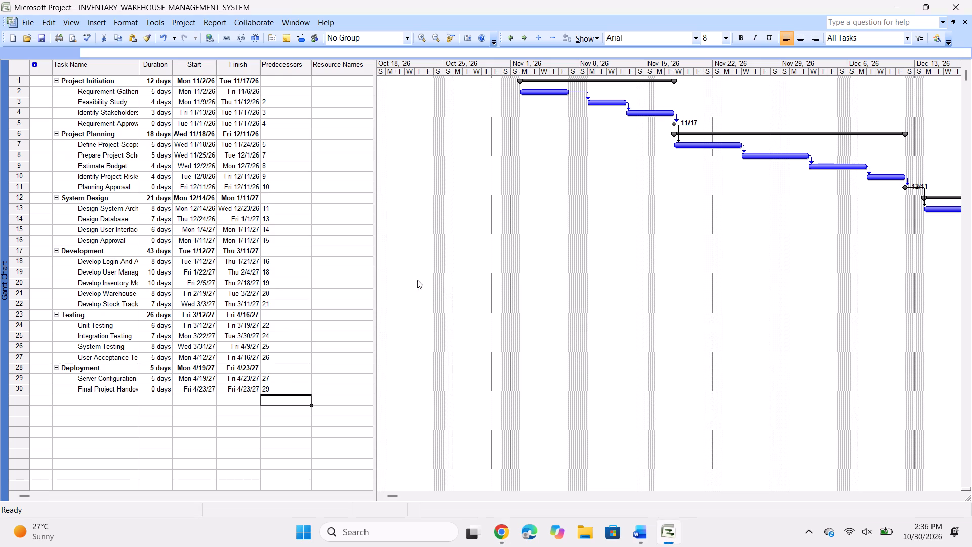
{"action": "left_click", "coordinate": [150, 23]}
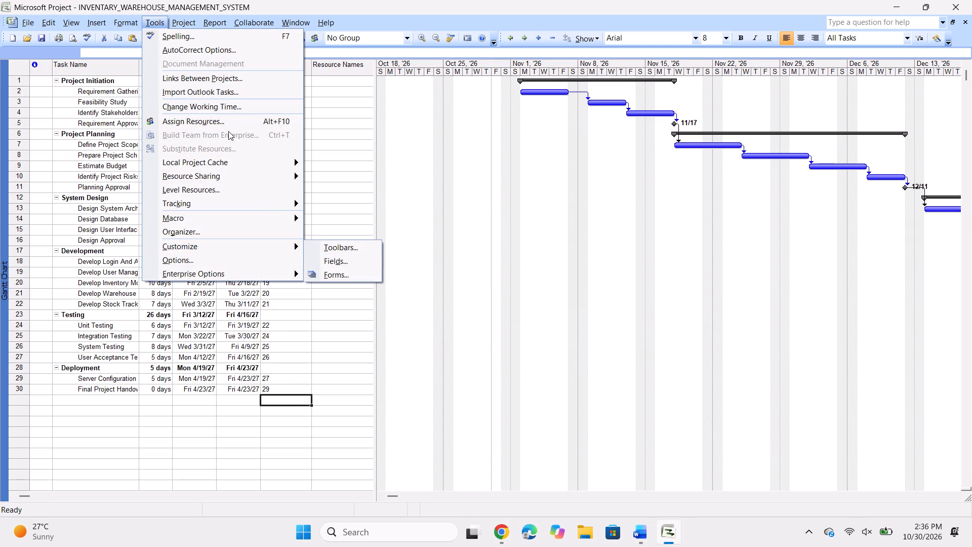
{"action": "left_click", "coordinate": [212, 104]}
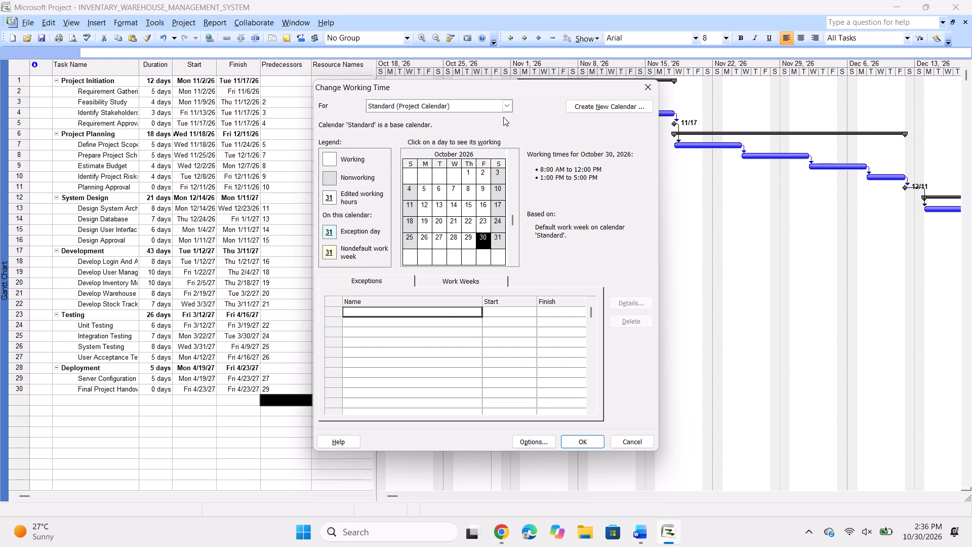
{"action": "left_click", "coordinate": [584, 106]}
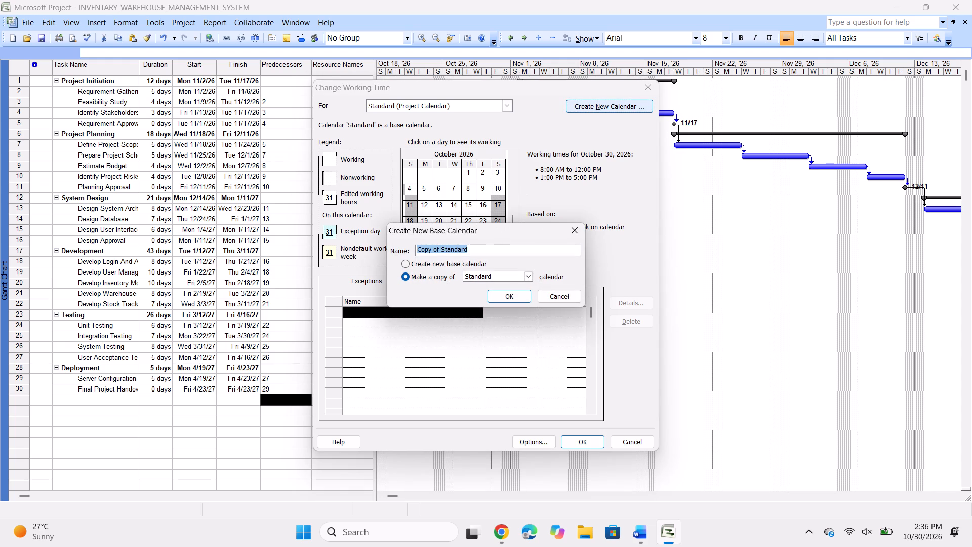
{"action": "type", "text": "inven"}
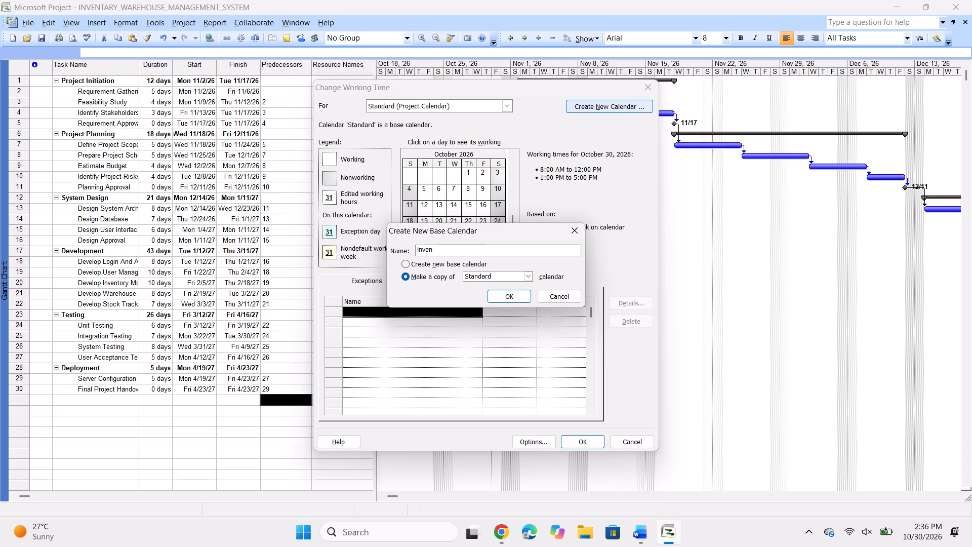
{"action": "type", "text": "to"}
{"action": "type", "text": "ry"}
{"action": "key", "text": "space"}
{"action": "key", "text": "alt+Tab"}
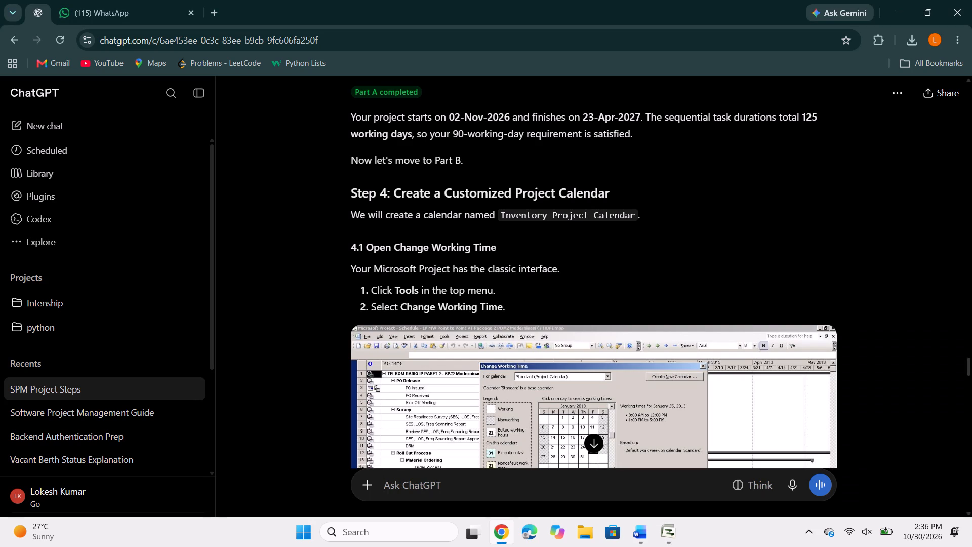
{"action": "scroll", "coordinate": [567, 265], "scroll_direction": "down", "scroll_amount": 1}
{"action": "key", "text": "alt+Tab"}
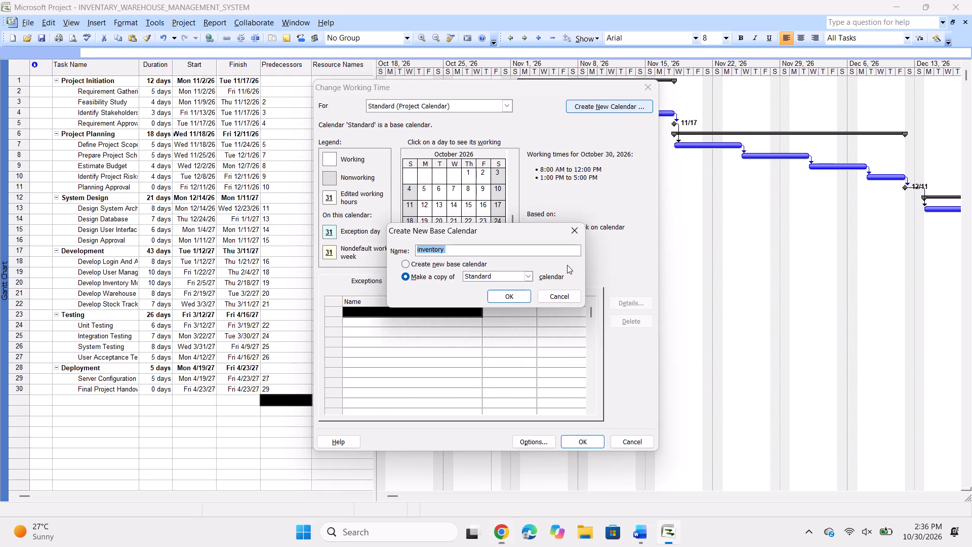
{"action": "left_click", "coordinate": [502, 249]}
{"action": "type", "text": "project calender"}
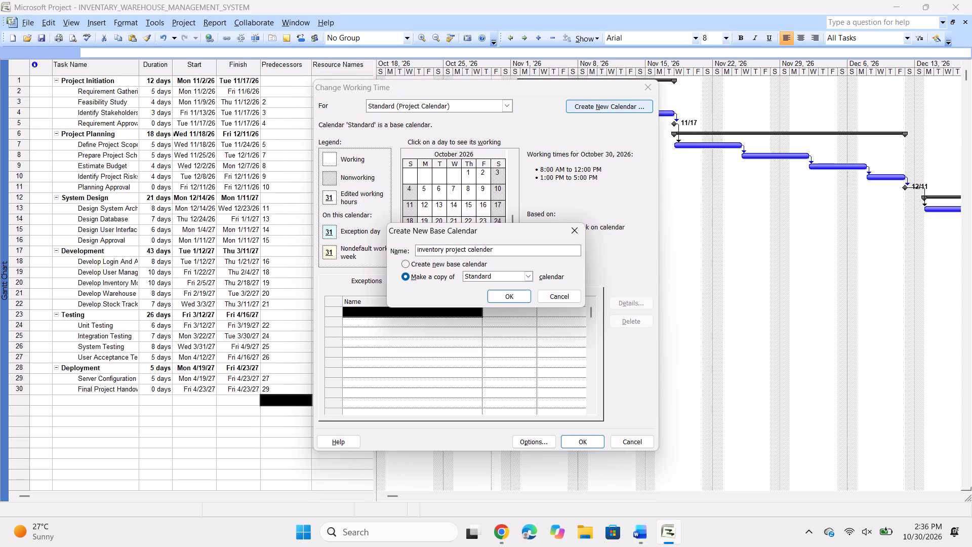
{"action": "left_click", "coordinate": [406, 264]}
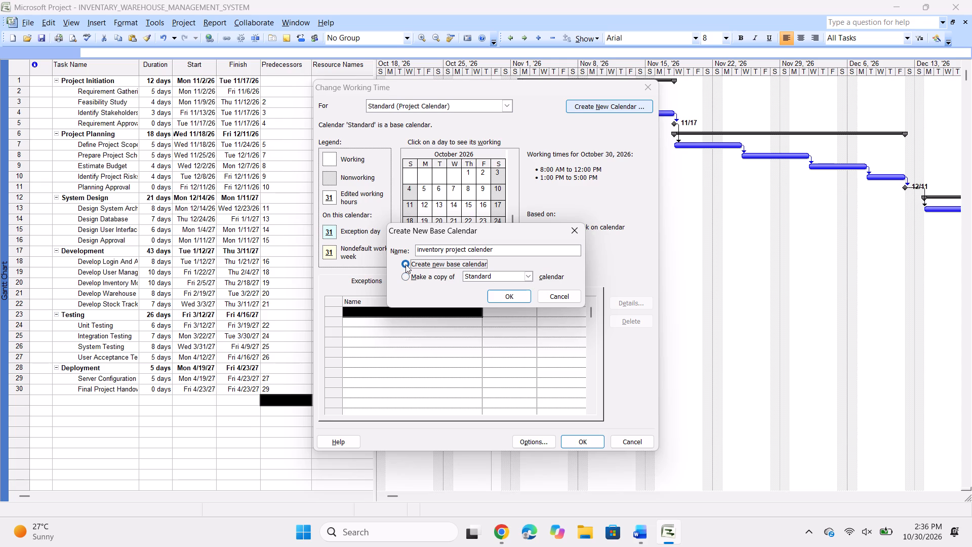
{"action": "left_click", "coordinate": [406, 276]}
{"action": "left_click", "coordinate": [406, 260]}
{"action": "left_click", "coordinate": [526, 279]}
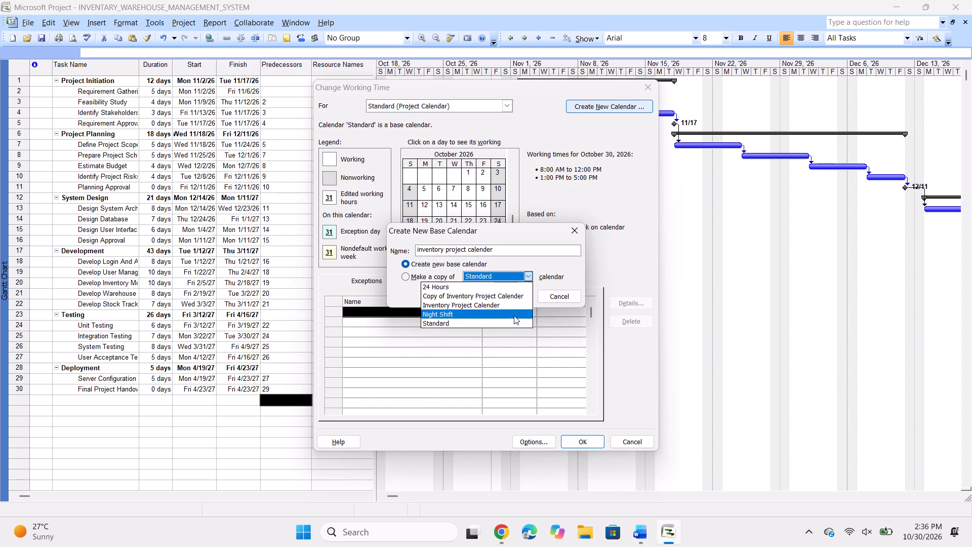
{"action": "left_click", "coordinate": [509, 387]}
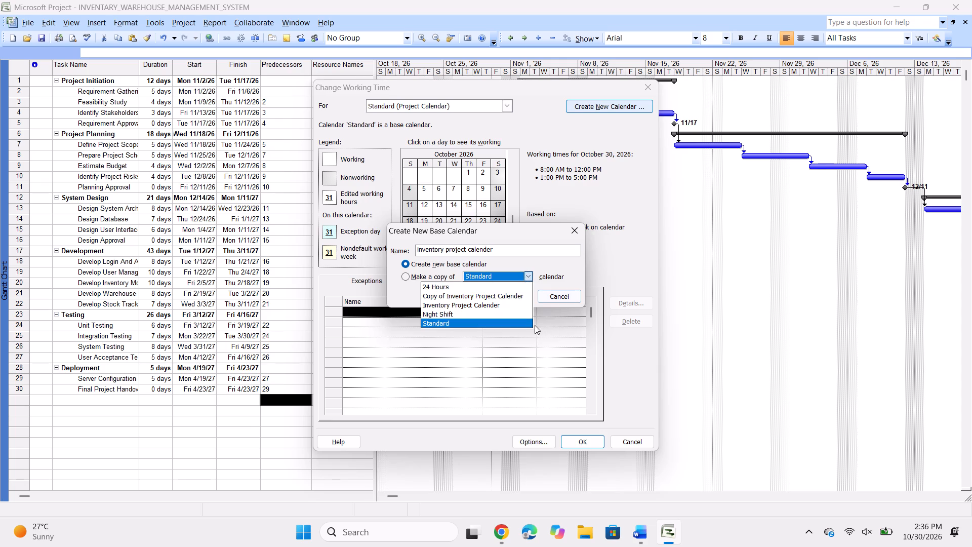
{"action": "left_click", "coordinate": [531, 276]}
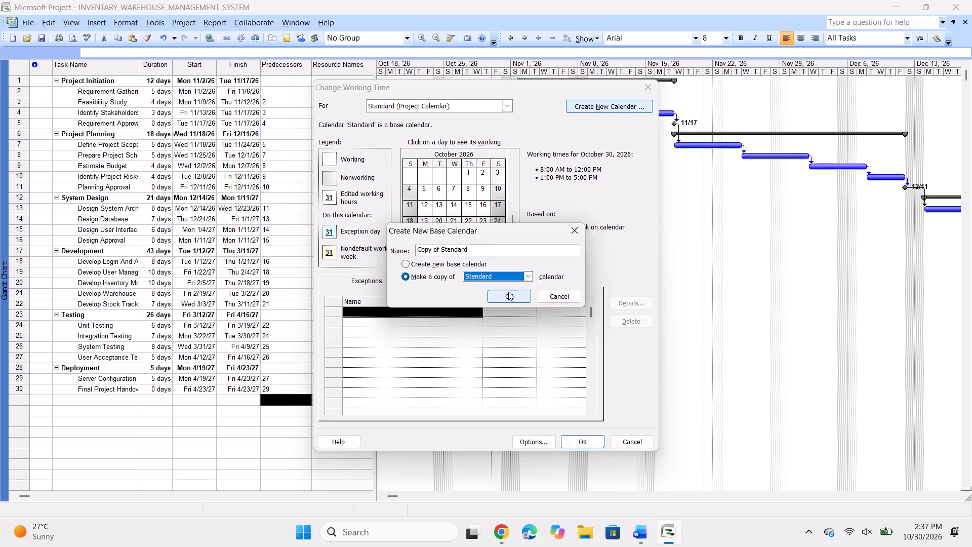
Create a new base calendar named "inventory calender".
{"action": "left_click", "coordinate": [409, 266]}
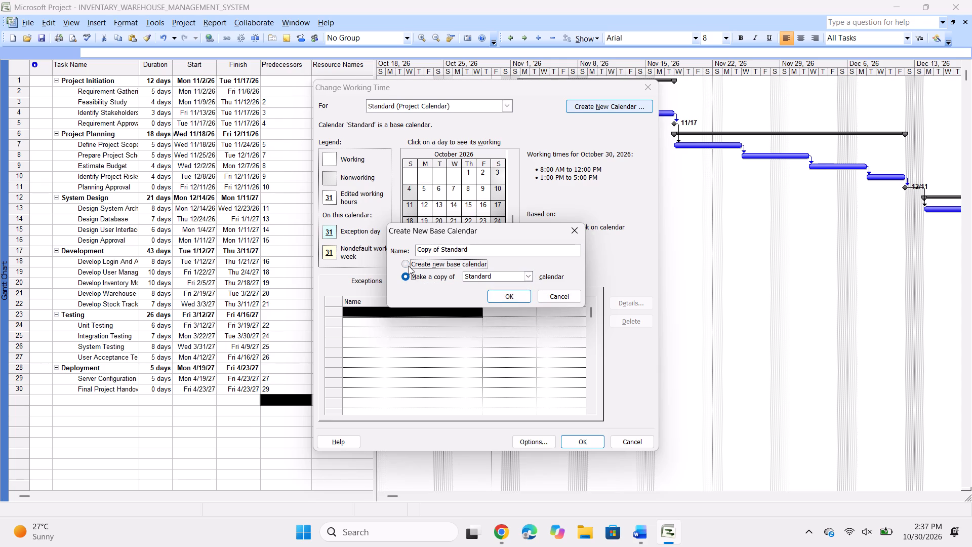
{"action": "left_click", "coordinate": [466, 253]}
{"action": "key", "text": "BackSpace"}
{"action": "key", "text": "BackSpace"}
{"action": "key", "text": "BackSpace"}
{"action": "key", "text": "BackSpace"}
{"action": "key", "text": "BackSpace"}
{"action": "key", "text": "BackSpace"}
{"action": "key", "text": "BackSpace"}
{"action": "key", "text": "BackSpace"}
{"action": "key", "text": "BackSpace"}
{"action": "key", "text": "BackSpace"}
{"action": "key", "text": "BackSpace"}
{"action": "key", "text": "BackSpace"}
{"action": "key", "text": "BackSpace"}
{"action": "key", "text": "BackSpace"}
{"action": "key", "text": "BackSpace"}
{"action": "key", "text": "BackSpace"}
{"action": "type", "text": "in"}
{"action": "type", "text": "vent"}
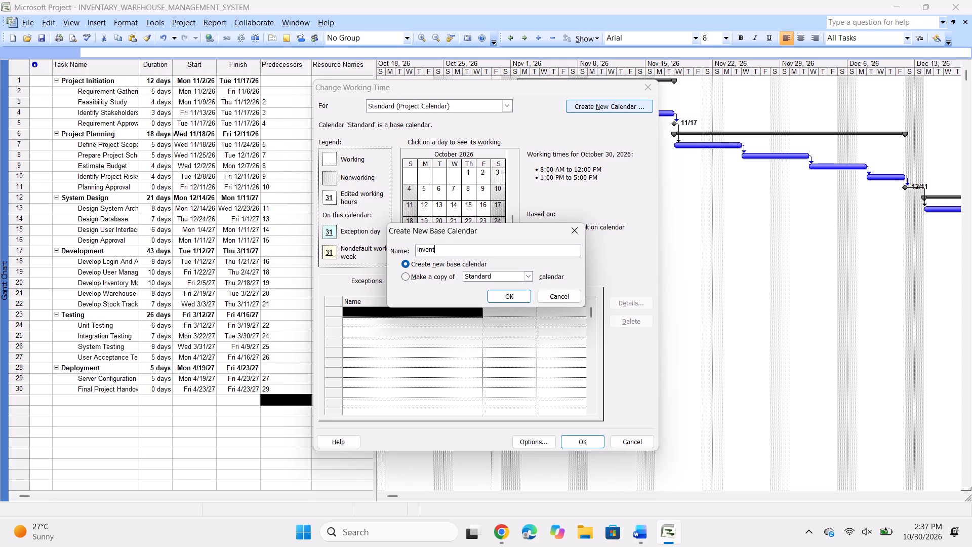
{"action": "type", "text": "ory"}
{"action": "key", "text": "space"}
{"action": "type", "text": "calender"}
{"action": "key", "text": "Return"}
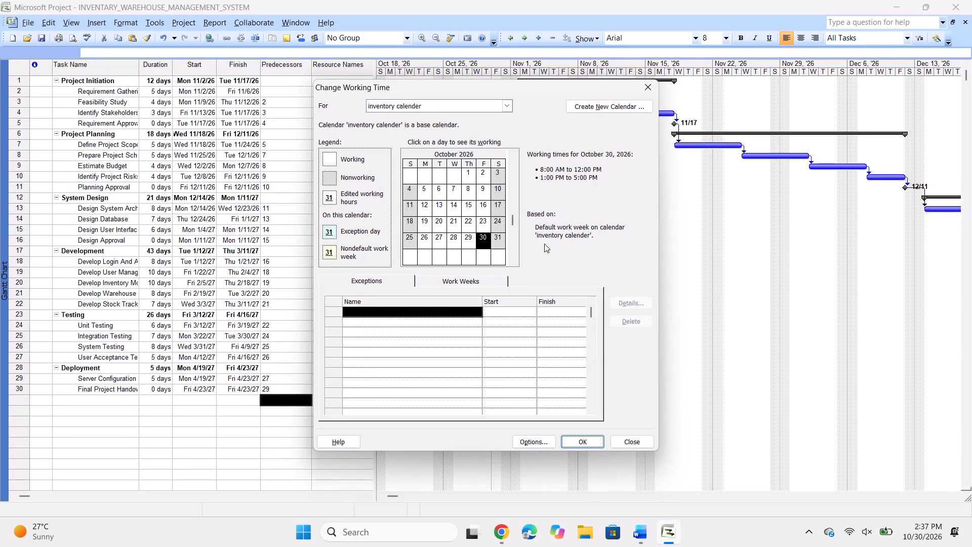
Open the new calendar's work weeks, review ChatGPT's Step 4.3 on correcting the working days, and return to Microsoft Project.
{"action": "left_click", "coordinate": [474, 284]}
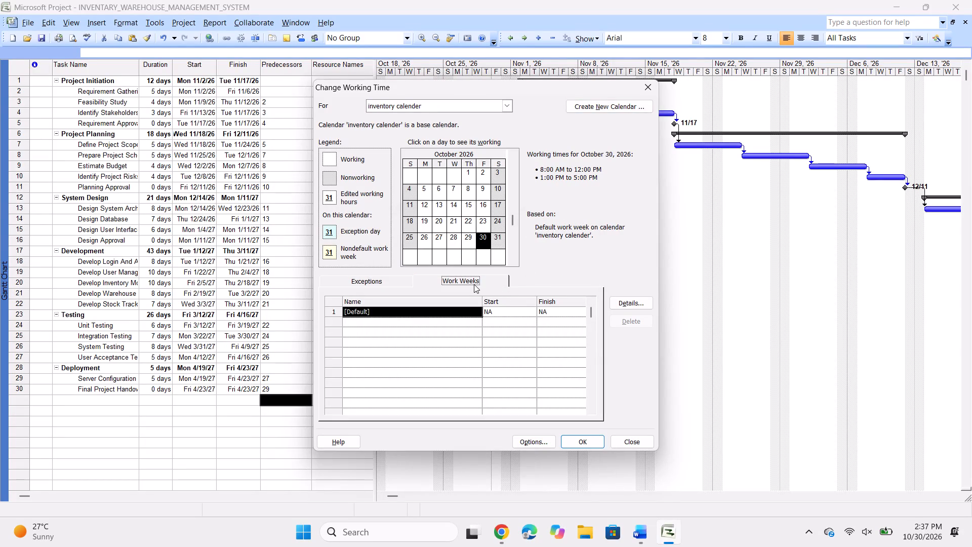
{"action": "key", "text": "alt+Tab"}
{"action": "scroll", "coordinate": [474, 328], "scroll_direction": "down", "scroll_amount": 8}
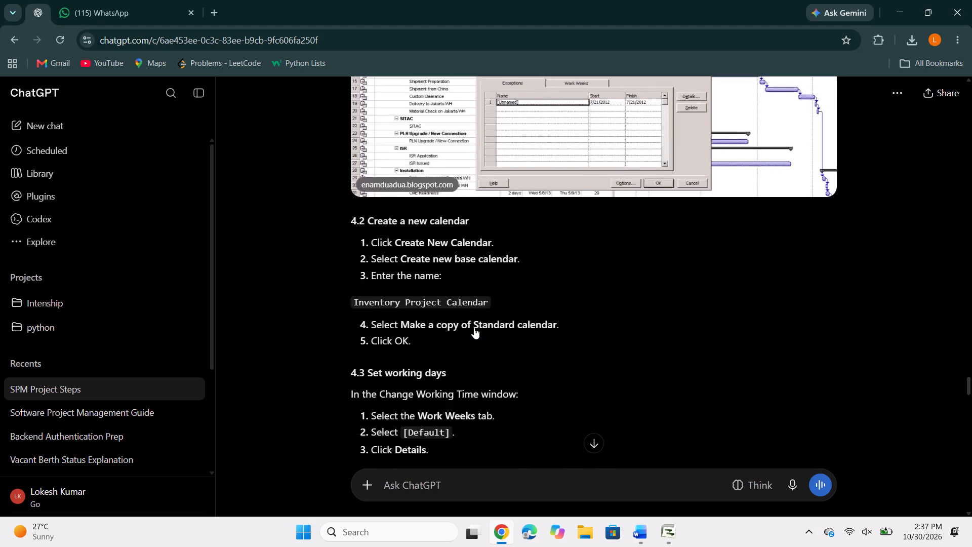
{"action": "scroll", "coordinate": [474, 328], "scroll_direction": "down", "scroll_amount": 14}
{"action": "scroll", "coordinate": [474, 328], "scroll_direction": "up", "scroll_amount": 3}
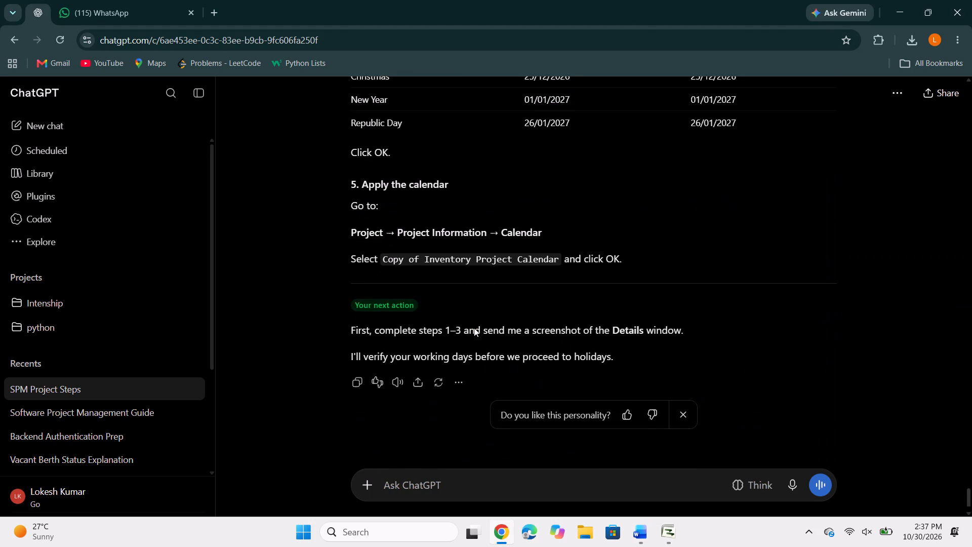
{"action": "scroll", "coordinate": [474, 328], "scroll_direction": "up", "scroll_amount": 12}
{"action": "scroll", "coordinate": [474, 328], "scroll_direction": "down", "scroll_amount": 6}
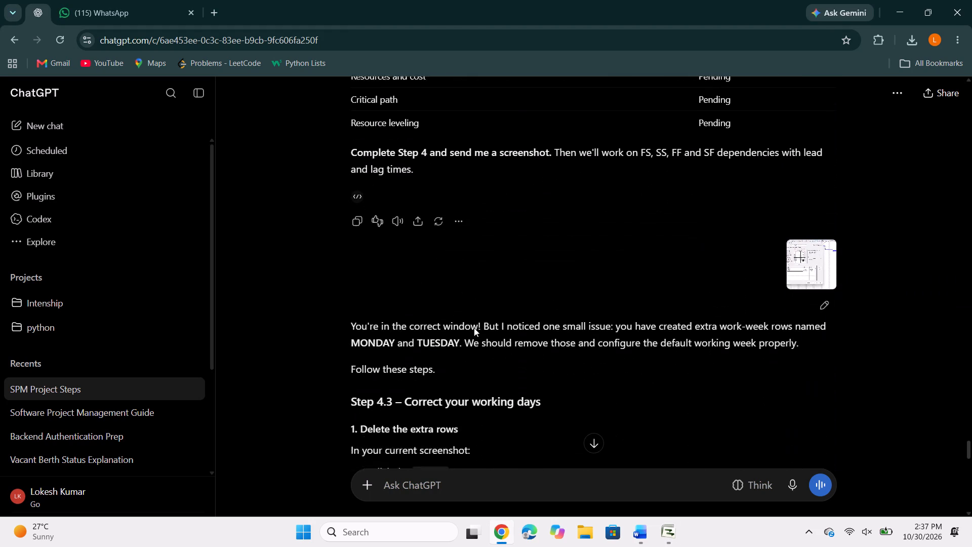
{"action": "scroll", "coordinate": [474, 328], "scroll_direction": "down", "scroll_amount": 5}
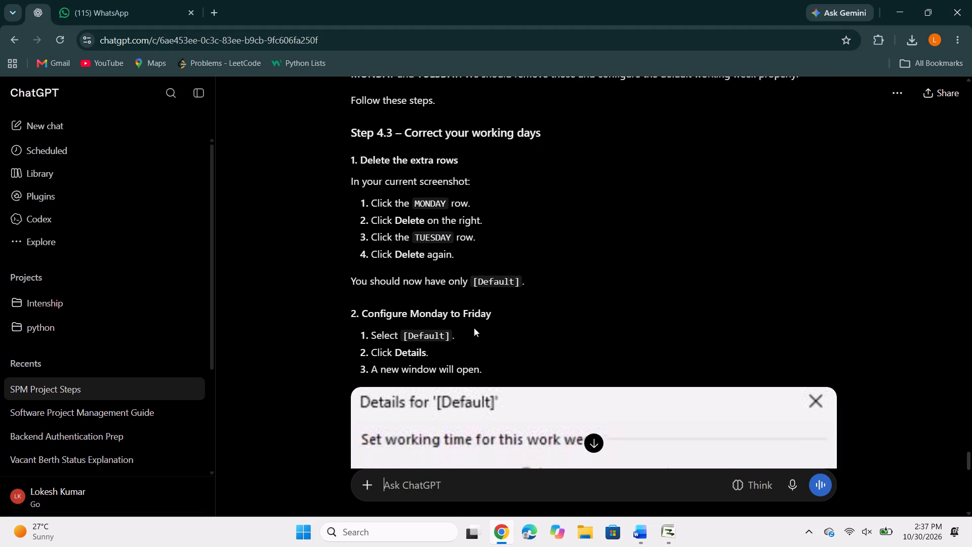
{"action": "scroll", "coordinate": [474, 328], "scroll_direction": "down", "scroll_amount": 2}
{"action": "key", "text": "alt+Tab"}
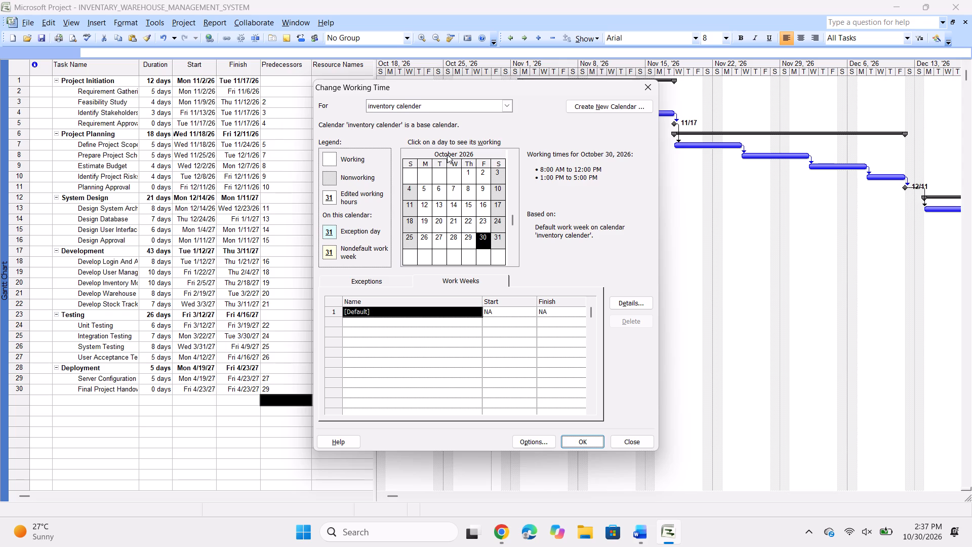
Open the [Default] work week's details and choose specific working times for Sunday, checking ChatGPT's Monday-to-Friday instructions along the way.
{"action": "left_click_drag", "start_coordinate": [425, 190], "coordinate": [485, 192]}
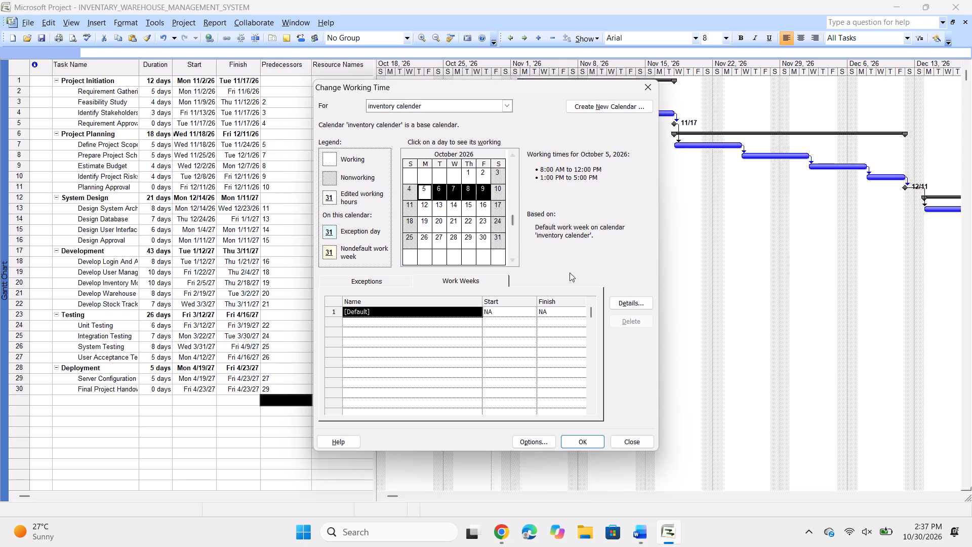
{"action": "left_click", "coordinate": [619, 302]}
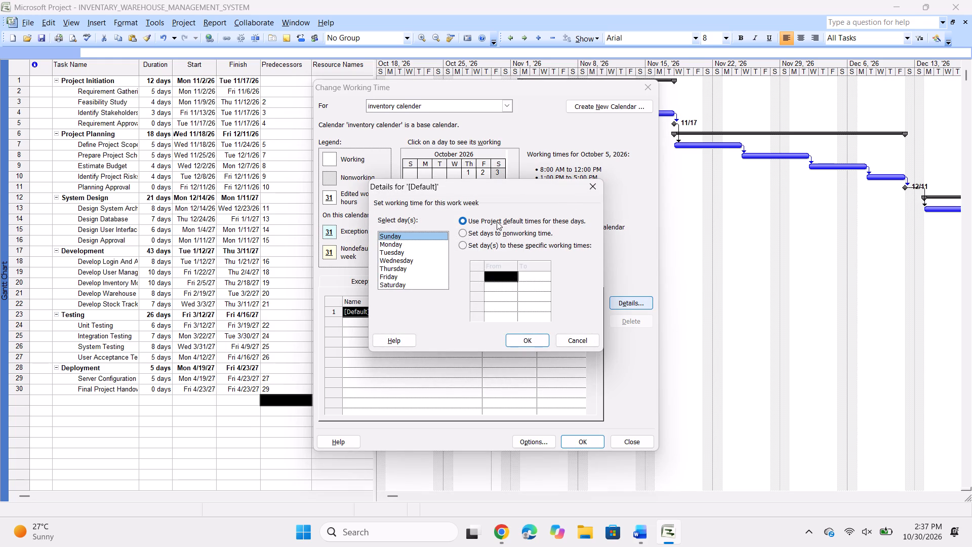
{"action": "key", "text": "alt+Tab"}
{"action": "scroll", "coordinate": [497, 221], "scroll_direction": "down", "scroll_amount": 1}
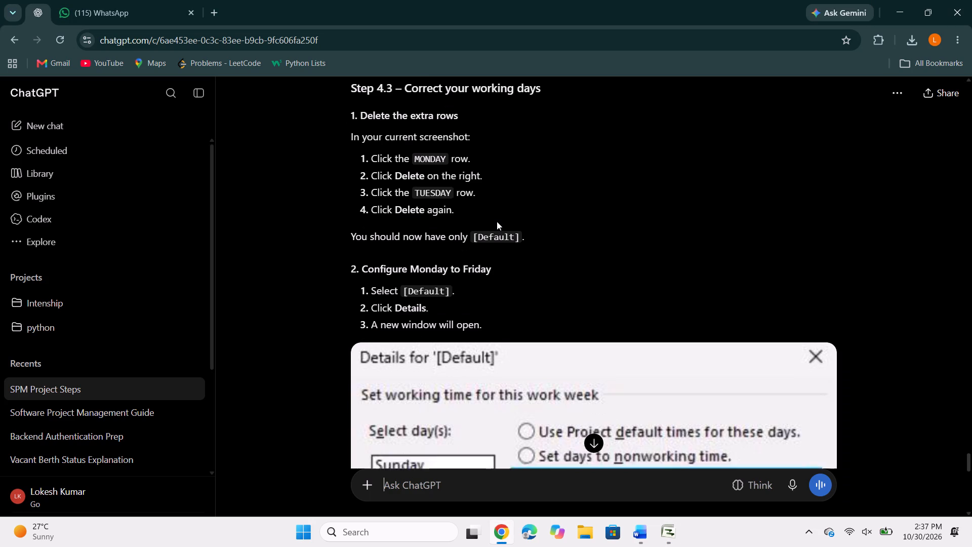
{"action": "scroll", "coordinate": [497, 221], "scroll_direction": "down", "scroll_amount": 2}
{"action": "key", "text": "alt+Tab"}
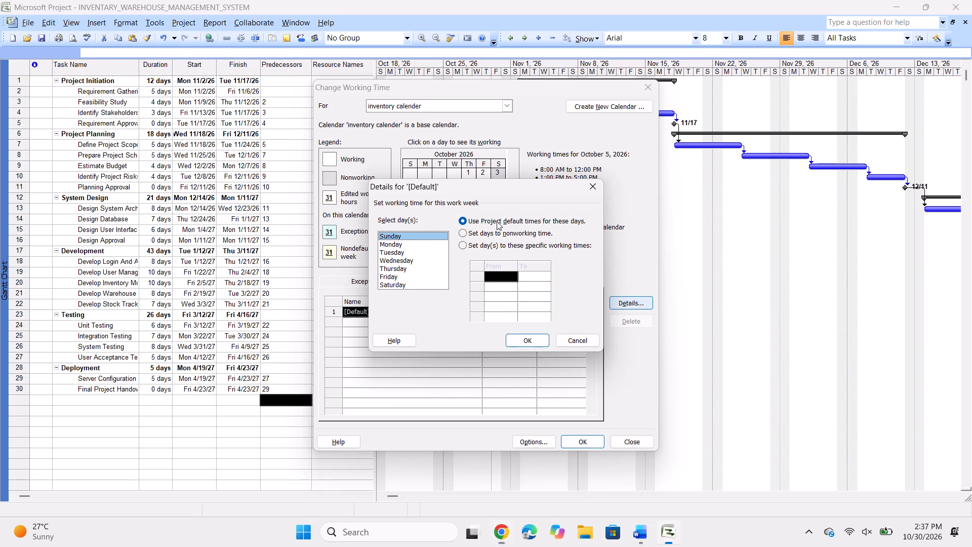
{"action": "left_click", "coordinate": [464, 246]}
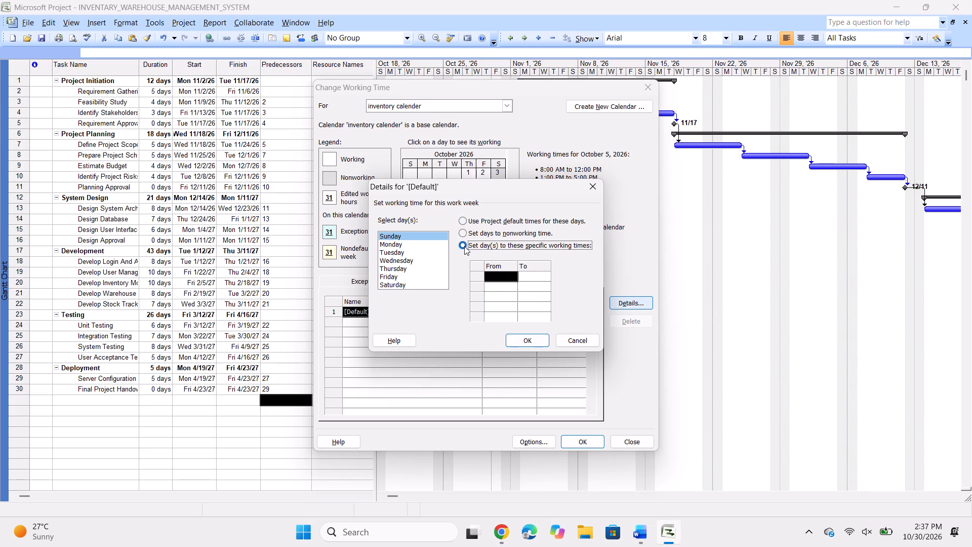
{"action": "key", "text": "alt+Tab"}
{"action": "scroll", "coordinate": [464, 246], "scroll_direction": "down", "scroll_amount": 2}
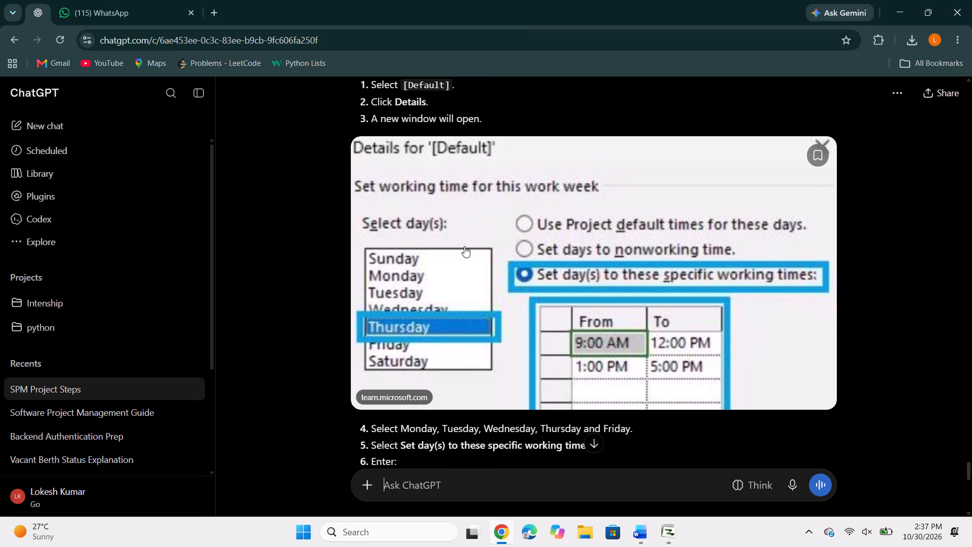
{"action": "scroll", "coordinate": [464, 246], "scroll_direction": "down", "scroll_amount": 2}
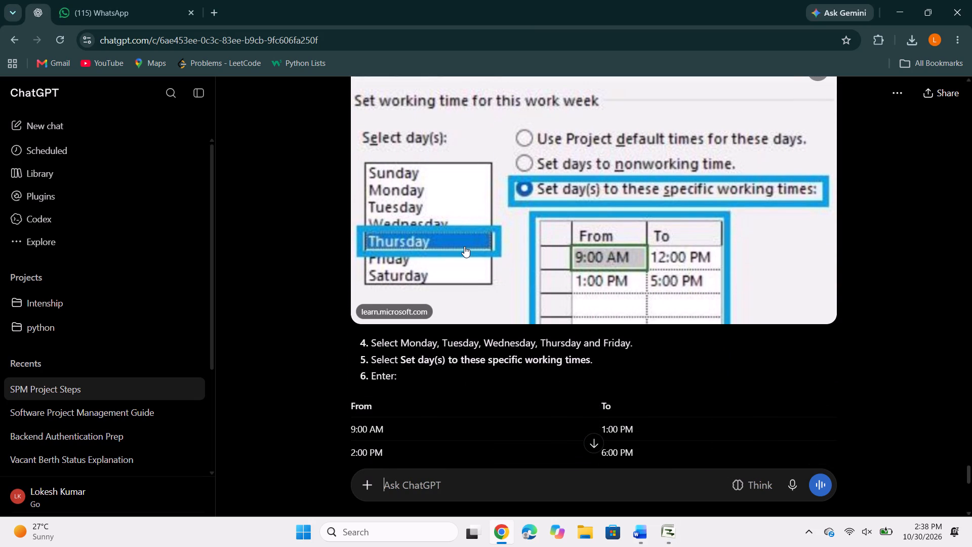
{"action": "key", "text": "alt+Tab"}
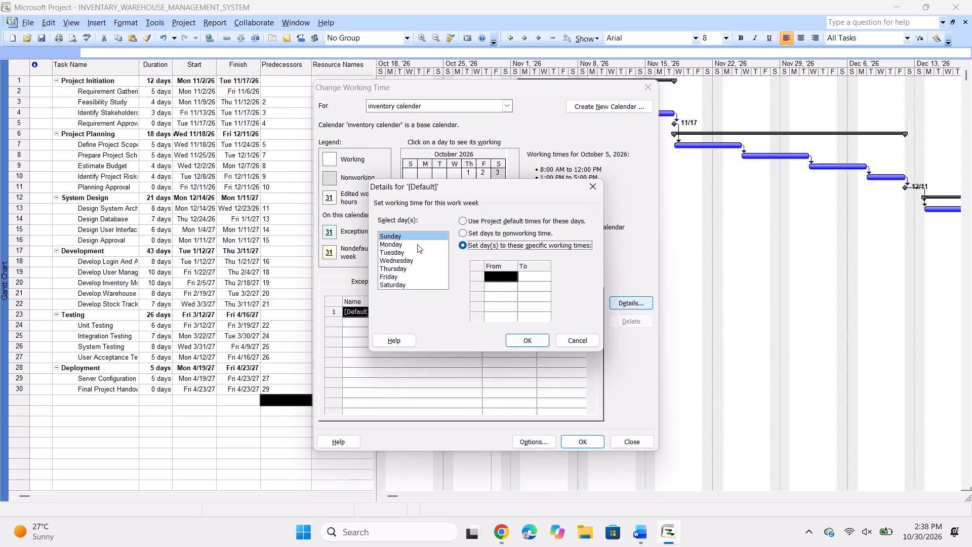
Choose specific working times for Monday, Friday and Sunday in turn in the [Default] work week.
{"action": "left_click", "coordinate": [424, 244]}
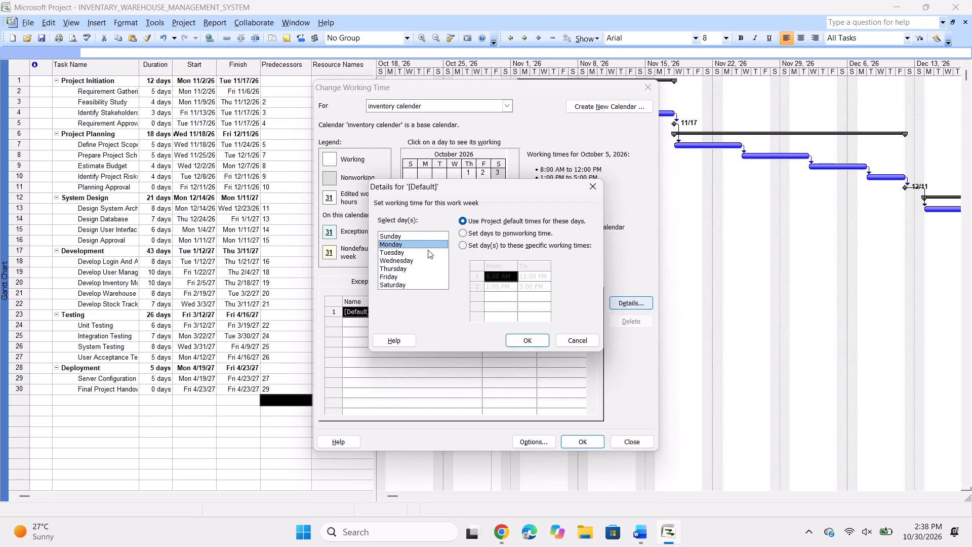
{"action": "left_click", "coordinate": [465, 241]}
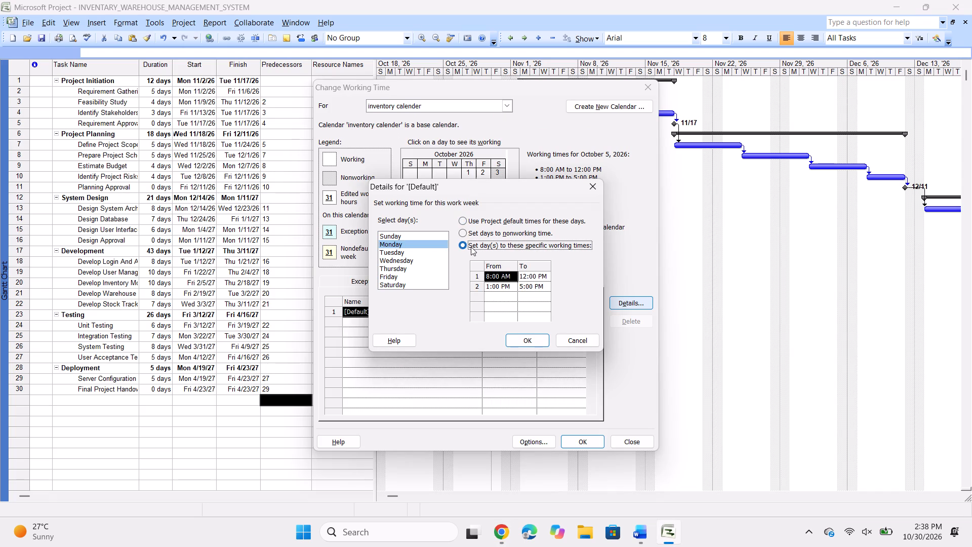
{"action": "left_click", "coordinate": [423, 256]}
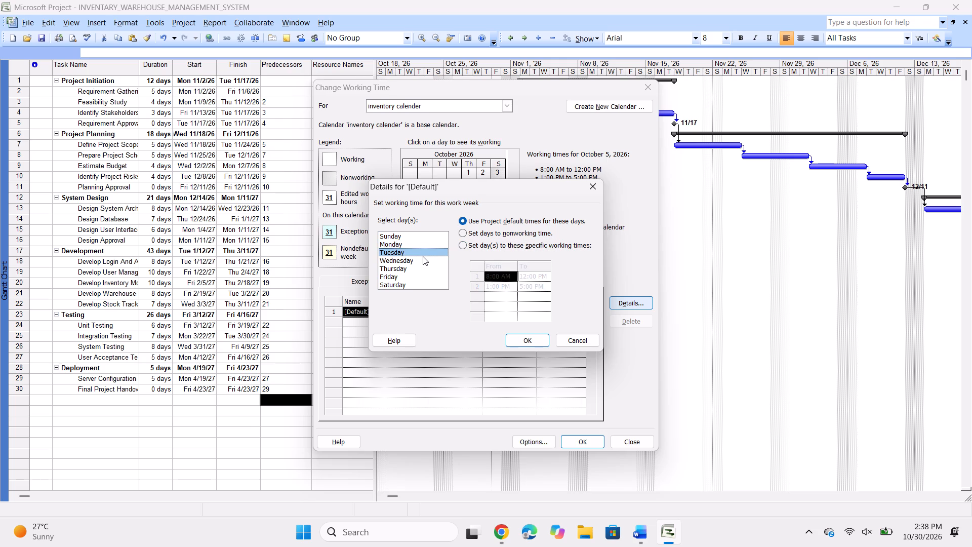
{"action": "left_click", "coordinate": [423, 257]}
{"action": "left_click", "coordinate": [415, 273]}
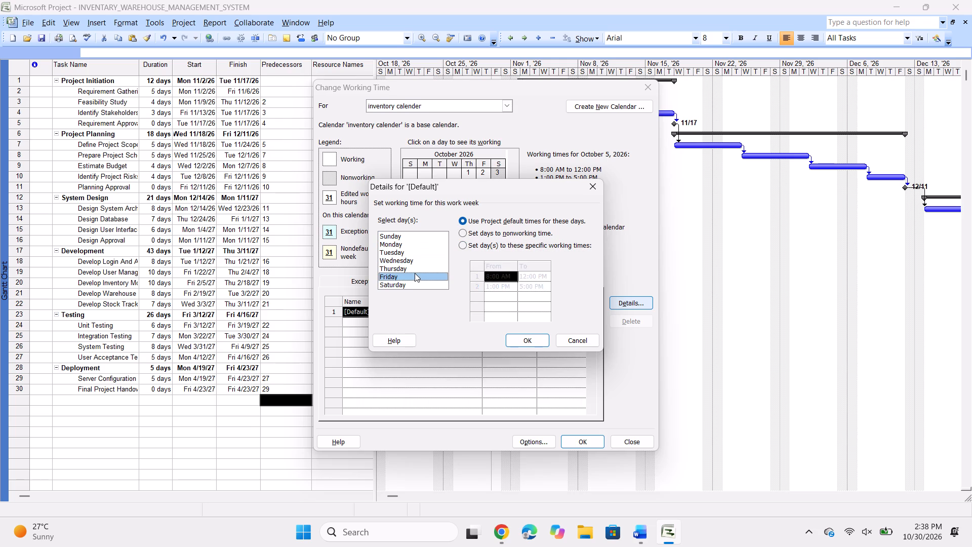
{"action": "left_click", "coordinate": [462, 245]}
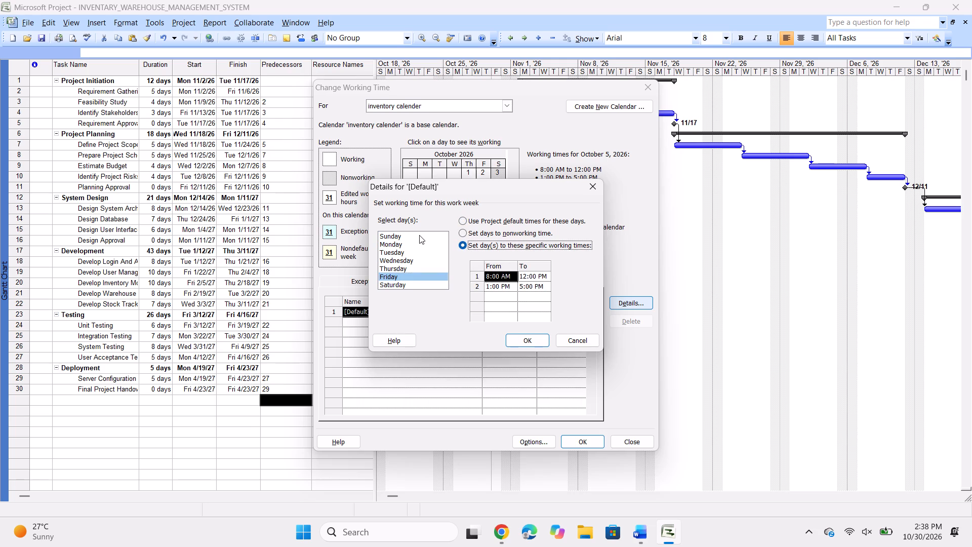
{"action": "left_click", "coordinate": [419, 235]}
{"action": "left_click", "coordinate": [464, 244]}
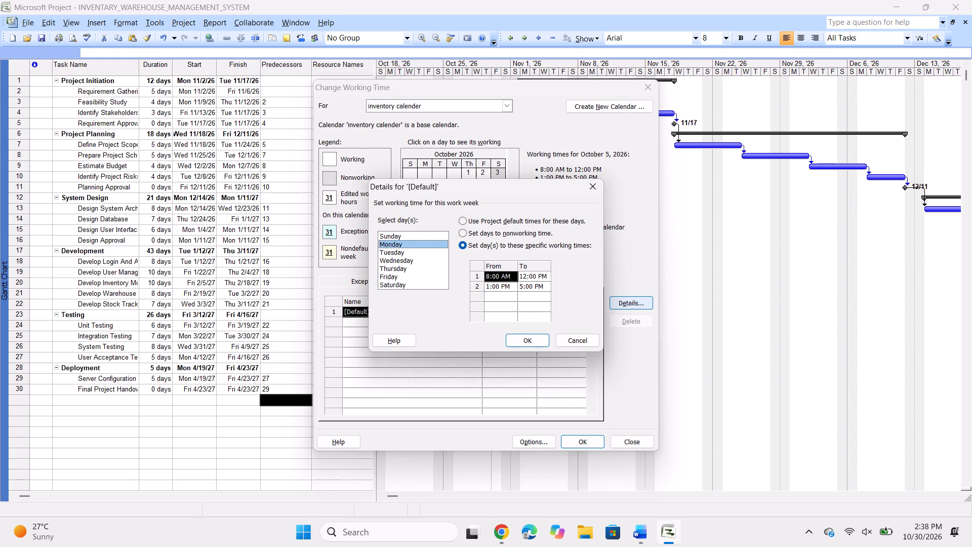
{"action": "left_click", "coordinate": [499, 279]}
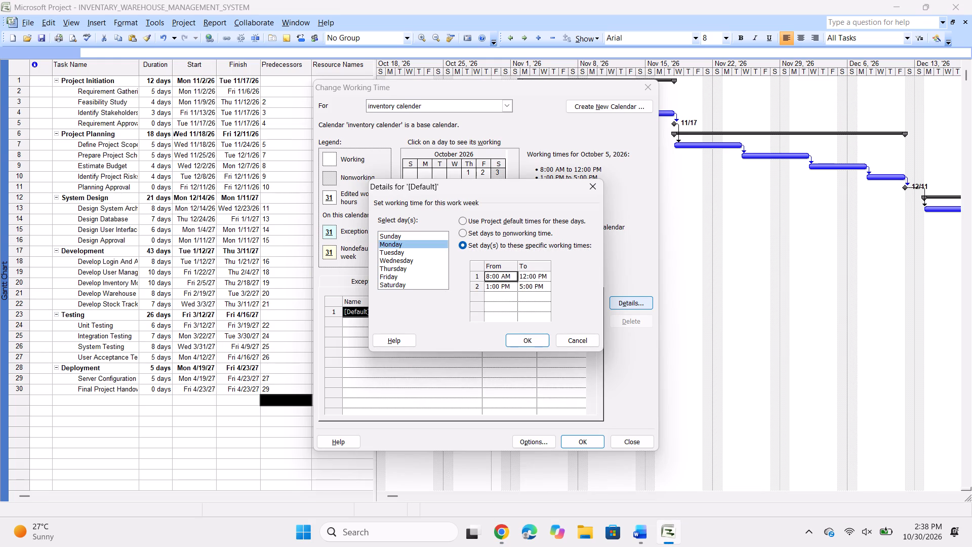
{"action": "left_click", "coordinate": [491, 277]}
{"action": "key", "text": "Left"}
{"action": "key", "text": "Right"}
{"action": "key", "text": "BackSpace"}
{"action": "key", "text": "9"}
Set the end of Monday's first working period to 1:00 PM.
{"action": "left_click", "coordinate": [526, 277]}
{"action": "key", "text": "BackSpace"}
{"action": "key", "text": "1"}
{"action": "key", "text": "shift+colon"}
{"action": "type", "text": "00"}
{"action": "key", "text": "space"}
{"action": "type", "text": "PM"}
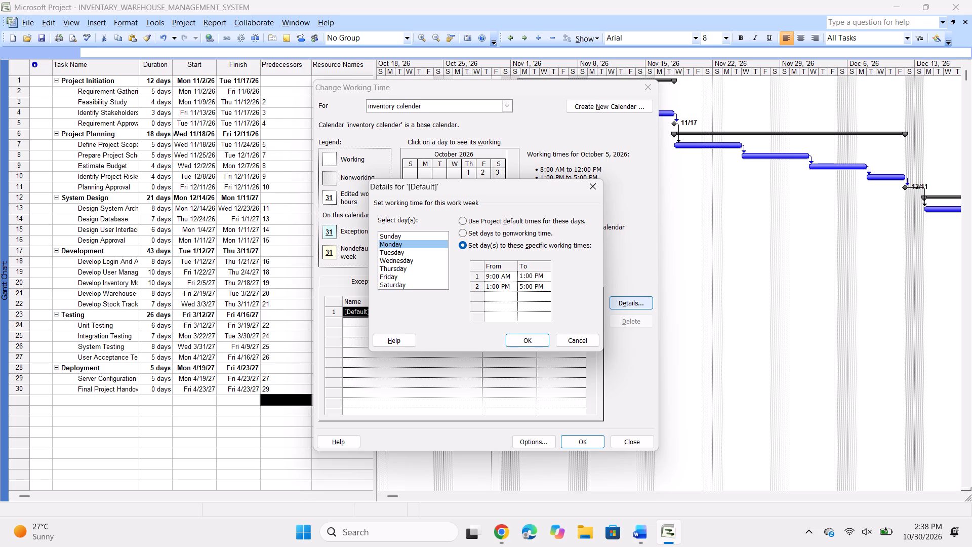
Set Monday's second working period to run from 2:00 PM to 6:00 PM.
{"action": "left_click", "coordinate": [492, 288]}
{"action": "left_click", "coordinate": [492, 288]}
{"action": "key", "text": "Left"}
{"action": "key", "text": "BackSpace"}
{"action": "key", "text": "2"}
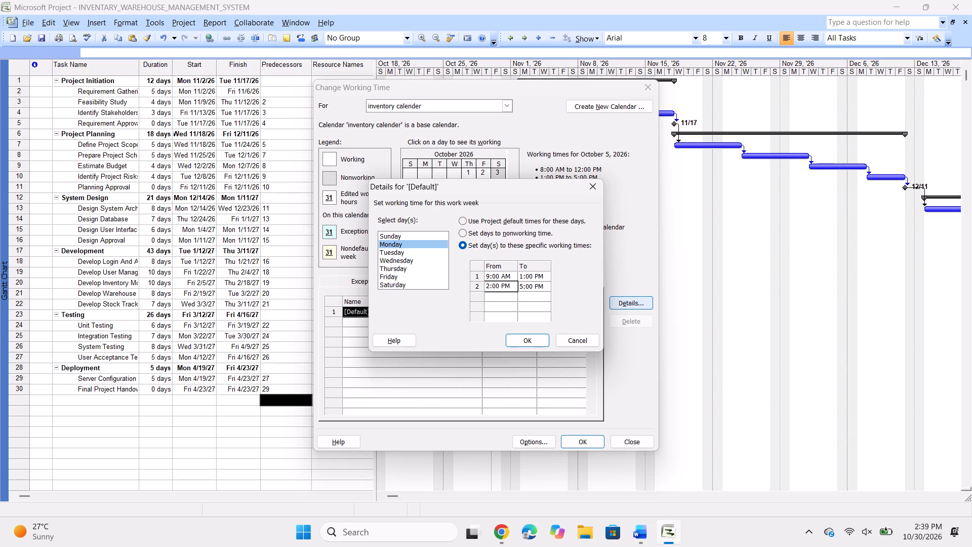
{"action": "left_click", "coordinate": [523, 289]}
{"action": "double_click", "coordinate": [523, 289]}
{"action": "key", "text": "BackSpace"}
{"action": "key", "text": "6"}
{"action": "key", "text": "Return"}
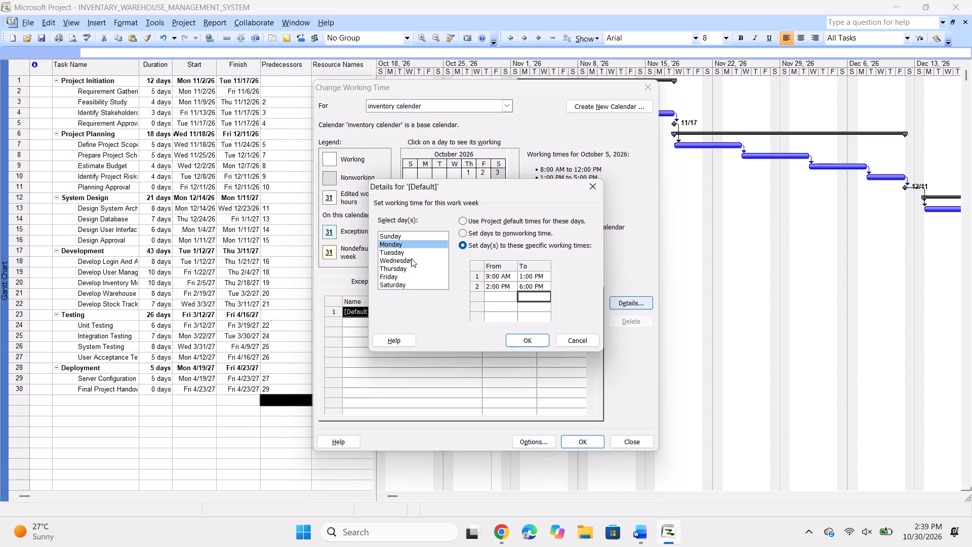
Choose specific working times for Tuesday and set its first working period to start at 9:00 AM.
{"action": "left_click", "coordinate": [409, 251]}
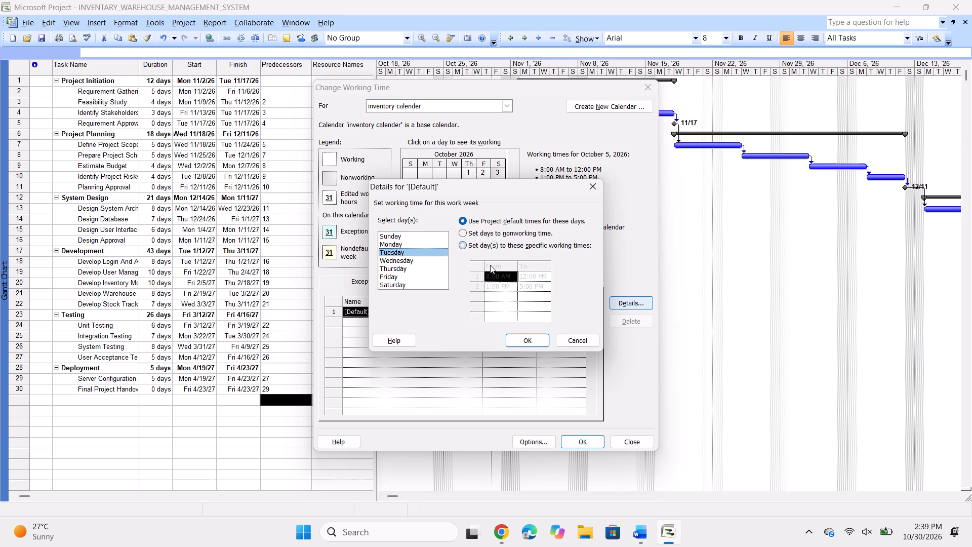
{"action": "left_click", "coordinate": [462, 245]}
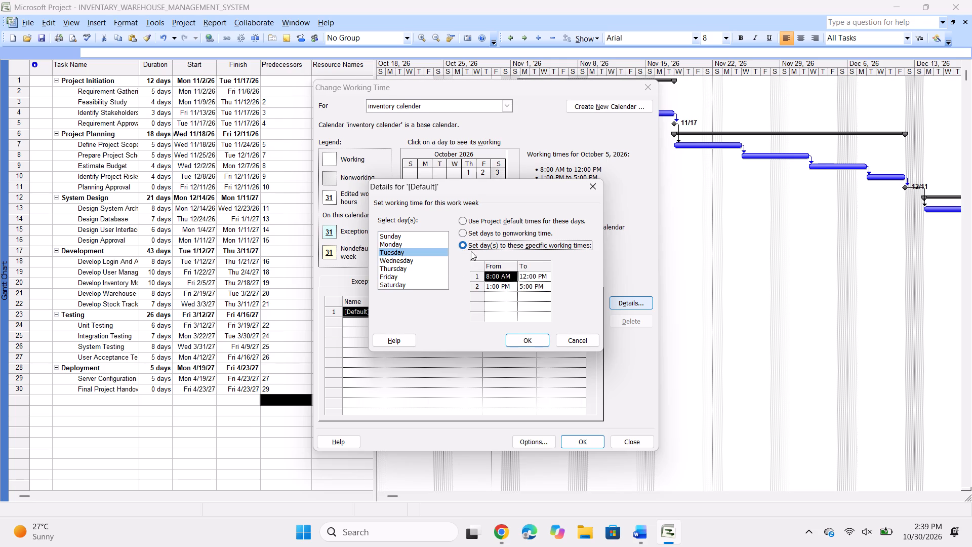
{"action": "left_click", "coordinate": [501, 278]}
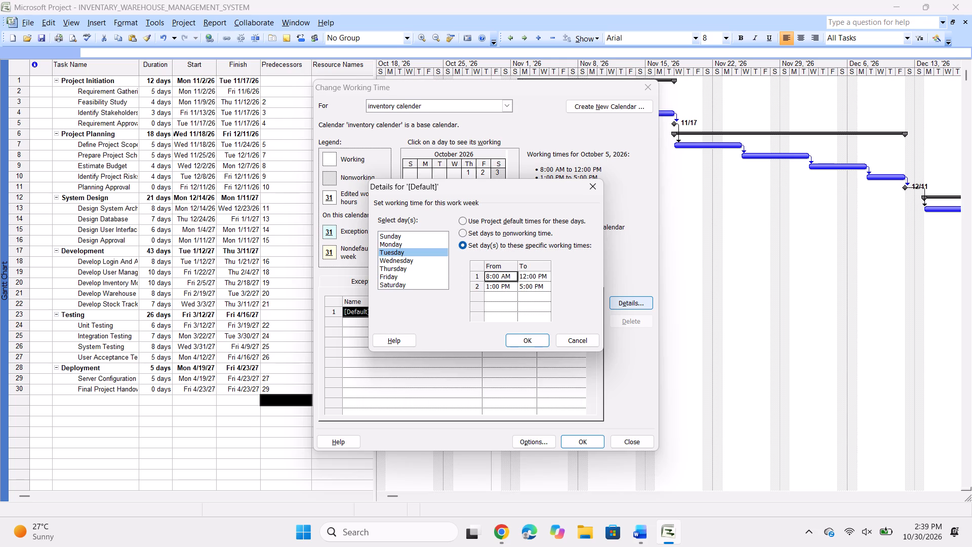
{"action": "triple_click", "coordinate": [489, 276]}
{"action": "key", "text": "BackSpace"}
{"action": "key", "text": "ctrl+z"}
{"action": "key", "text": "ctrl+z"}
{"action": "key", "text": "9"}
{"action": "key", "text": "shift+colon"}
{"action": "type", "text": "00"}
{"action": "key", "text": "space"}
{"action": "type", "text": "AM"}
Set the end of Tuesday's first working period to 1:00 PM.
{"action": "triple_click", "coordinate": [525, 275]}
{"action": "left_click_drag", "start_coordinate": [525, 275], "coordinate": [520, 275]}
{"action": "left_click", "coordinate": [520, 275]}
{"action": "key", "text": "Right"}
{"action": "key", "text": "Right"}
{"action": "key", "text": "BackSpace"}
Set Tuesday's second working period to run from 2:00 PM to 6:00 PM.
{"action": "left_click", "coordinate": [489, 288]}
{"action": "left_click", "coordinate": [489, 288]}
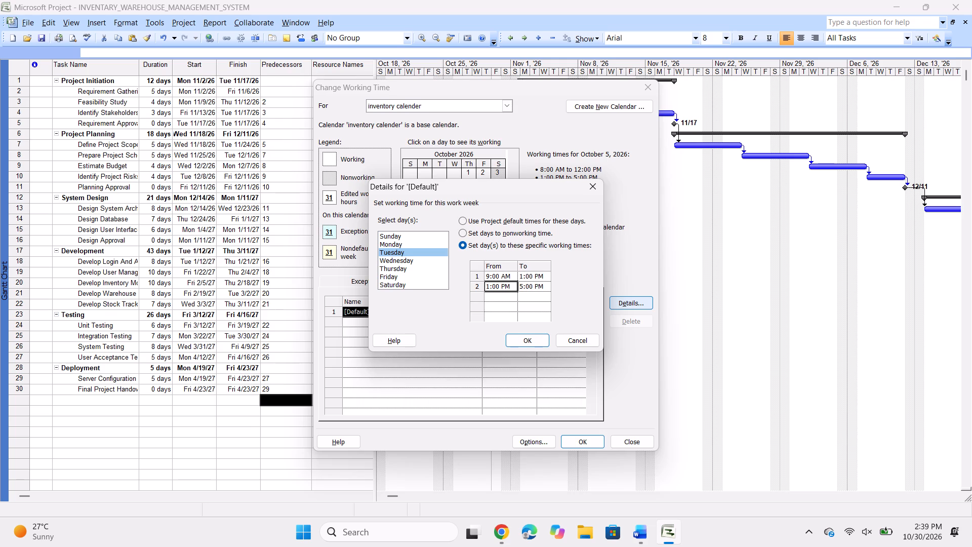
{"action": "left_click", "coordinate": [489, 288]}
{"action": "key", "text": "BackSpace"}
{"action": "key", "text": "2"}
{"action": "left_click", "coordinate": [526, 286]}
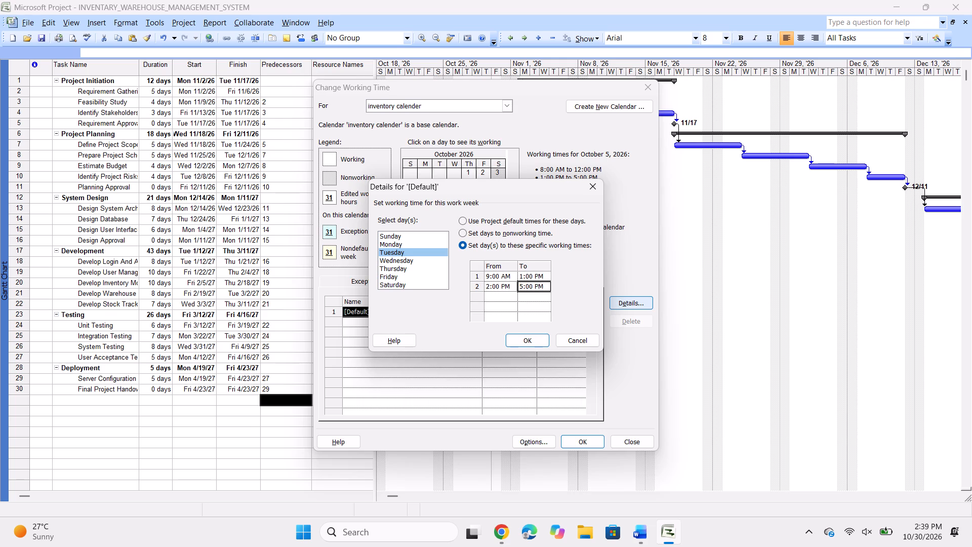
{"action": "left_click", "coordinate": [525, 288]}
{"action": "key", "text": "Left"}
{"action": "key", "text": "BackSpace"}
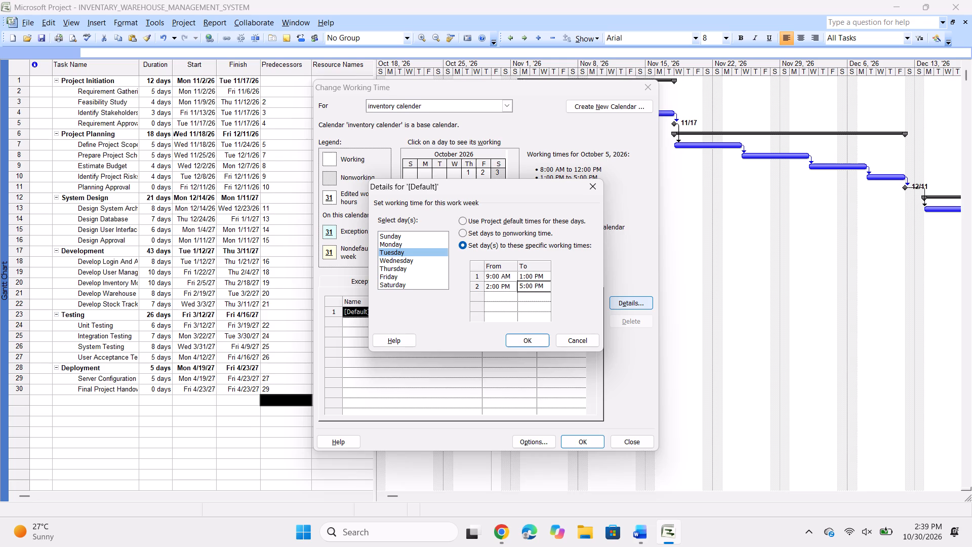
{"action": "key", "text": "6"}
{"action": "key", "text": "Return"}
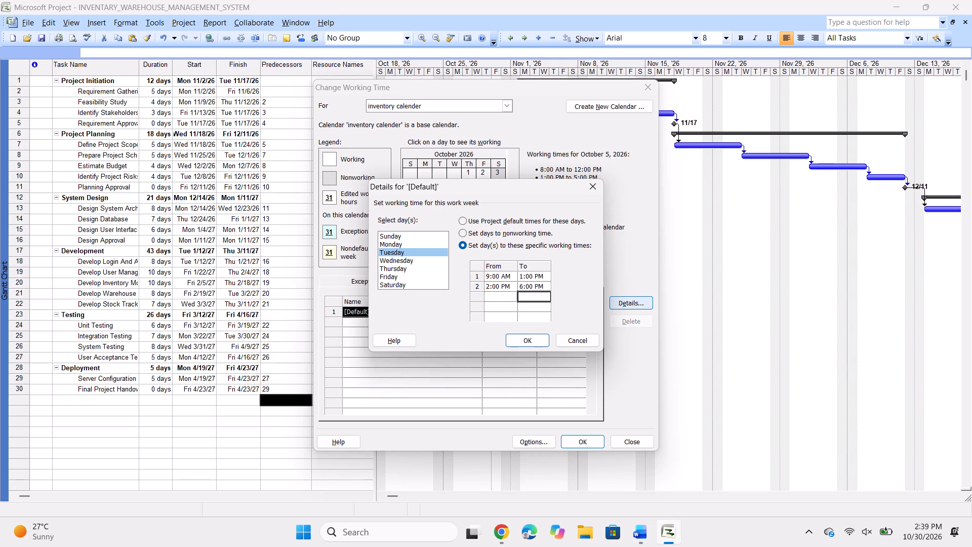
{"action": "left_click", "coordinate": [423, 259]}
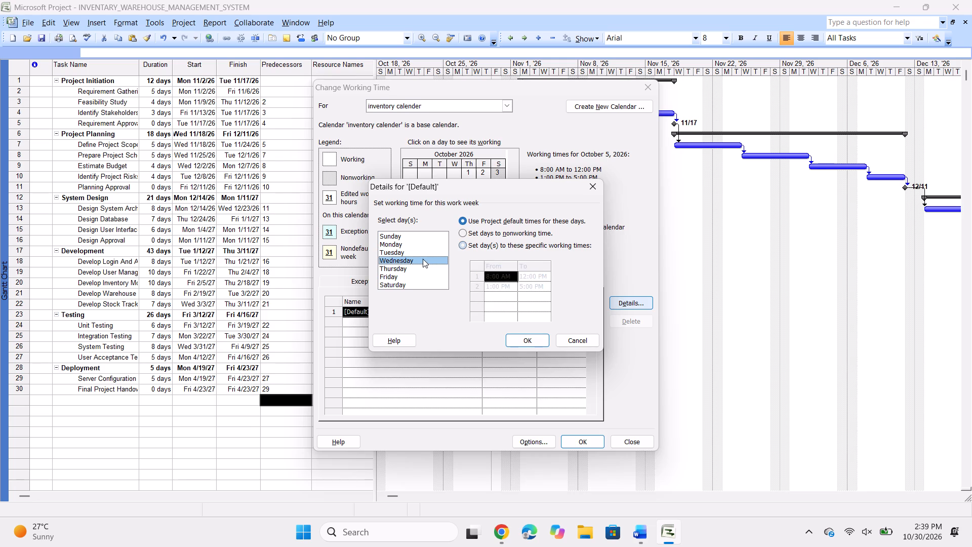
{"action": "left_click", "coordinate": [462, 245]}
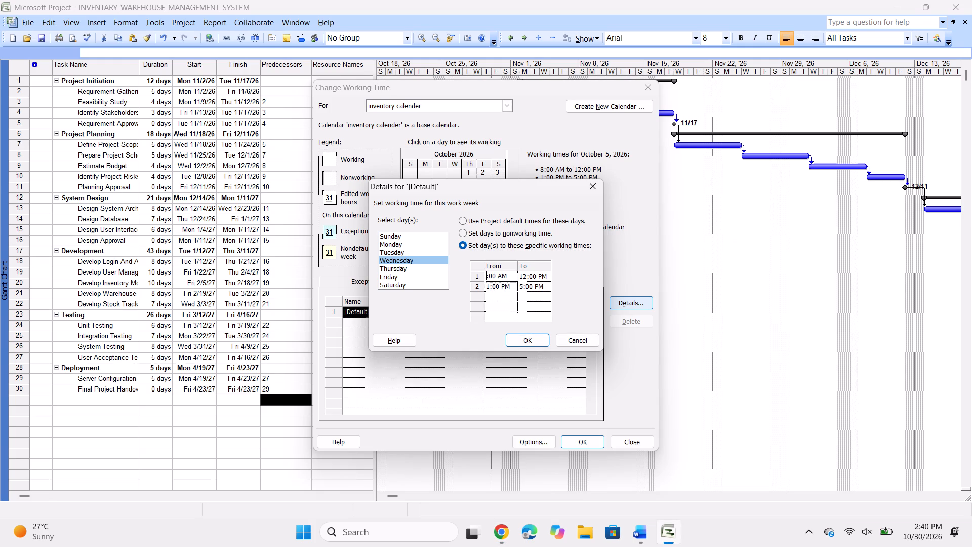
{"action": "key", "text": "9"}
{"action": "key", "text": "Right"}
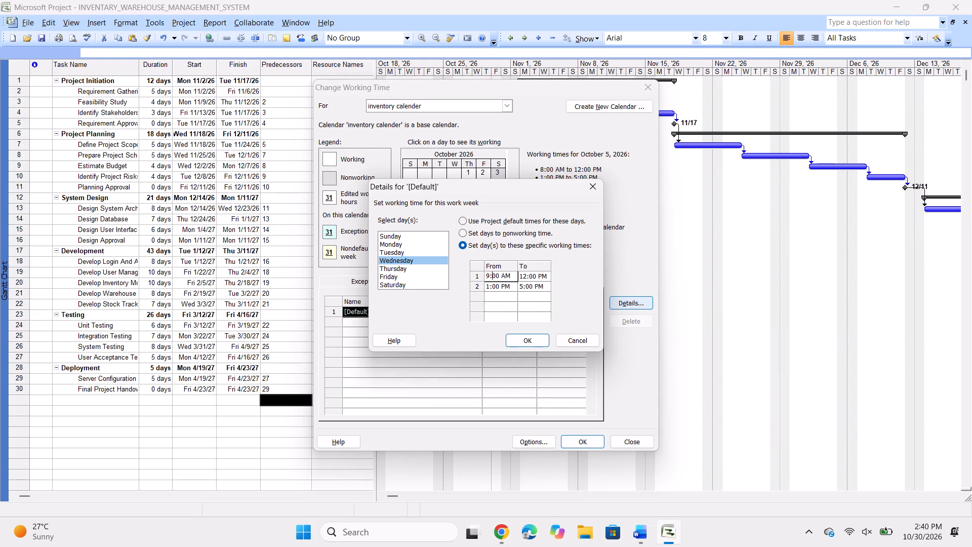
{"action": "left_click", "coordinate": [524, 278]}
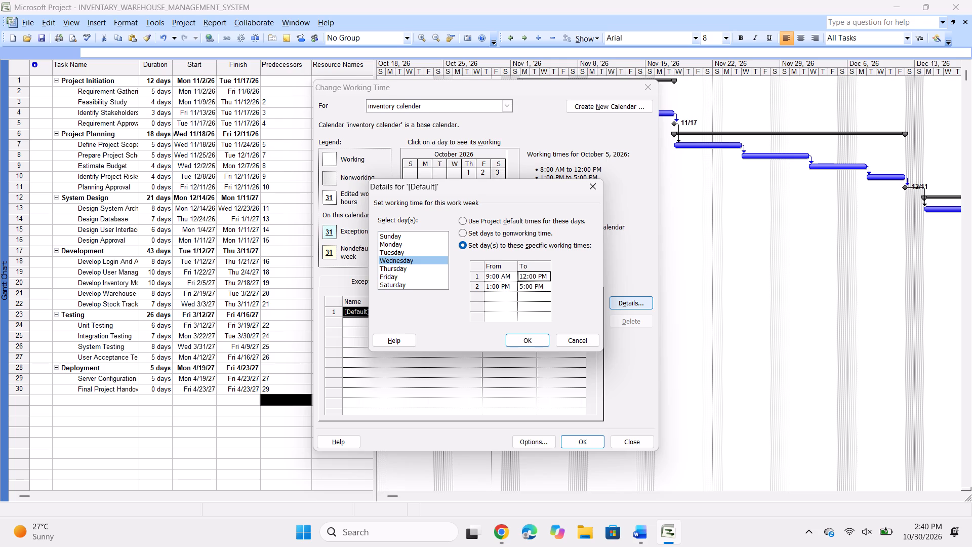
{"action": "double_click", "coordinate": [524, 278]}
{"action": "key", "text": "BackSpace"}
Set Wednesday's second working period to run from 2:00 PM to 6:00 PM.
{"action": "left_click", "coordinate": [501, 288]}
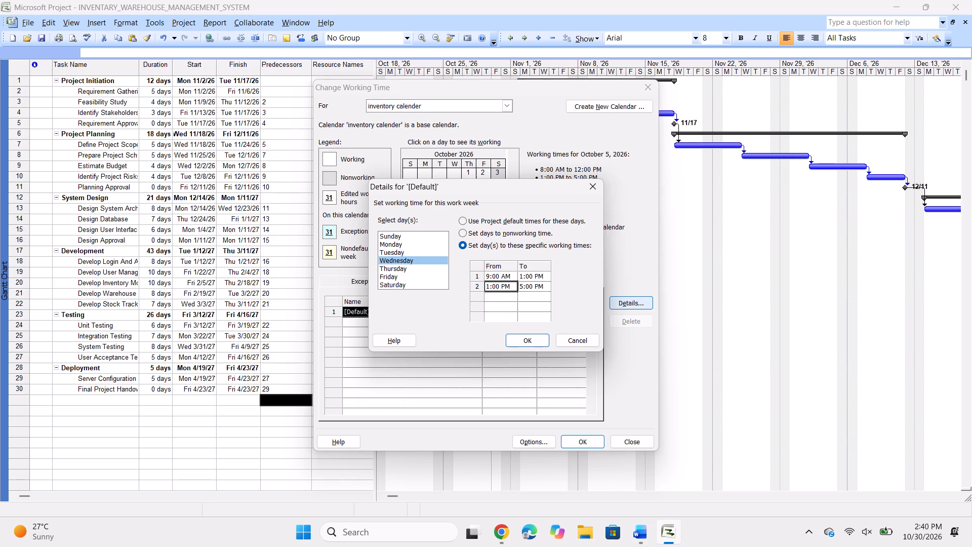
{"action": "triple_click", "coordinate": [489, 286]}
{"action": "triple_click", "coordinate": [489, 286]}
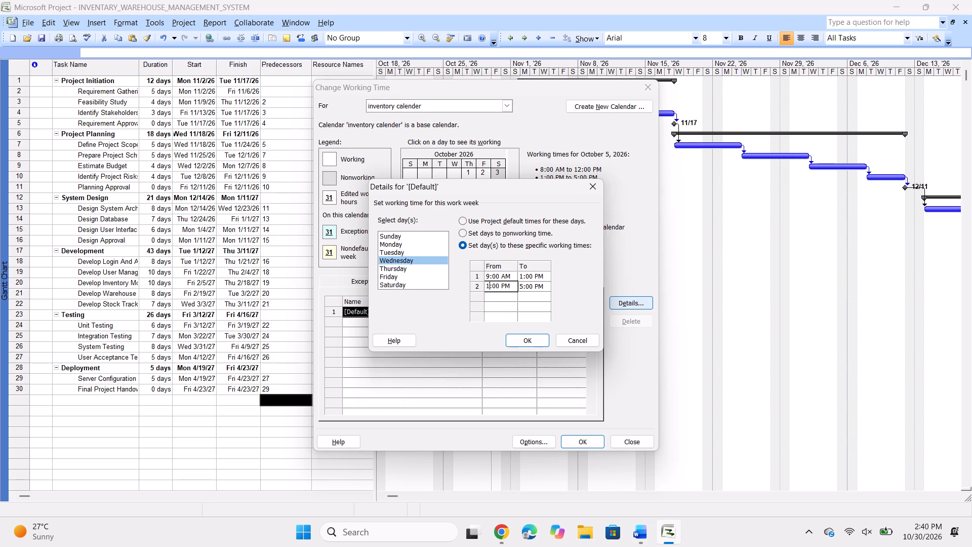
{"action": "left_click", "coordinate": [489, 286]}
{"action": "key", "text": "BackSpace"}
{"action": "key", "text": "2"}
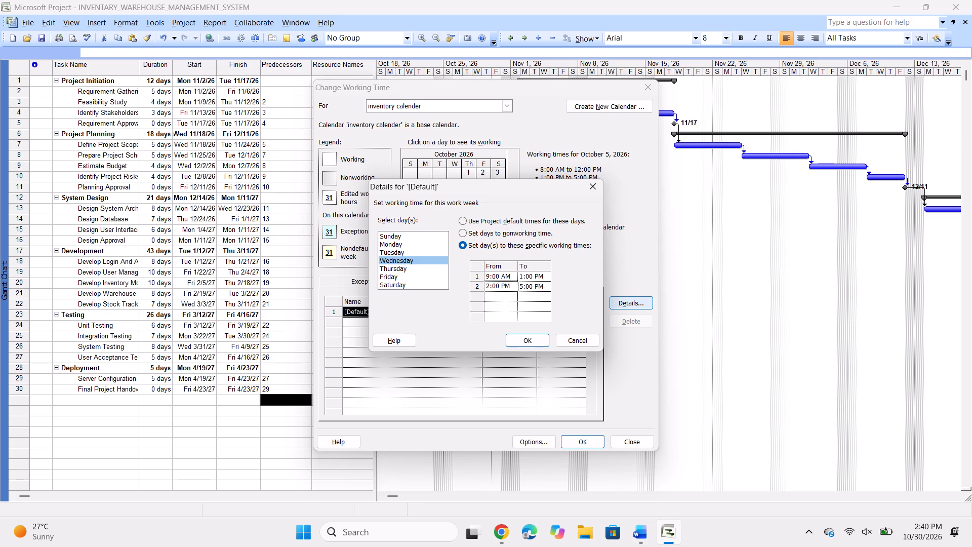
{"action": "left_click", "coordinate": [530, 285]}
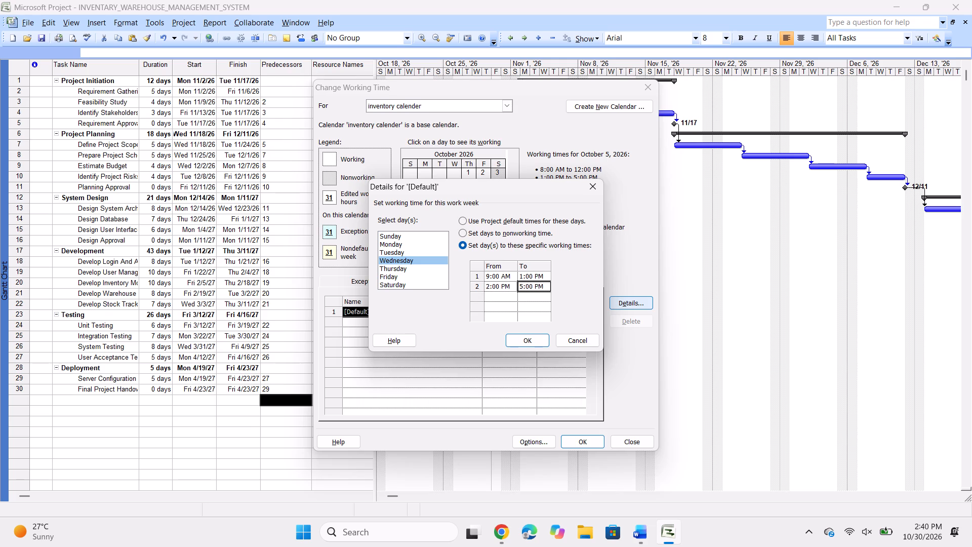
{"action": "left_click", "coordinate": [520, 287]}
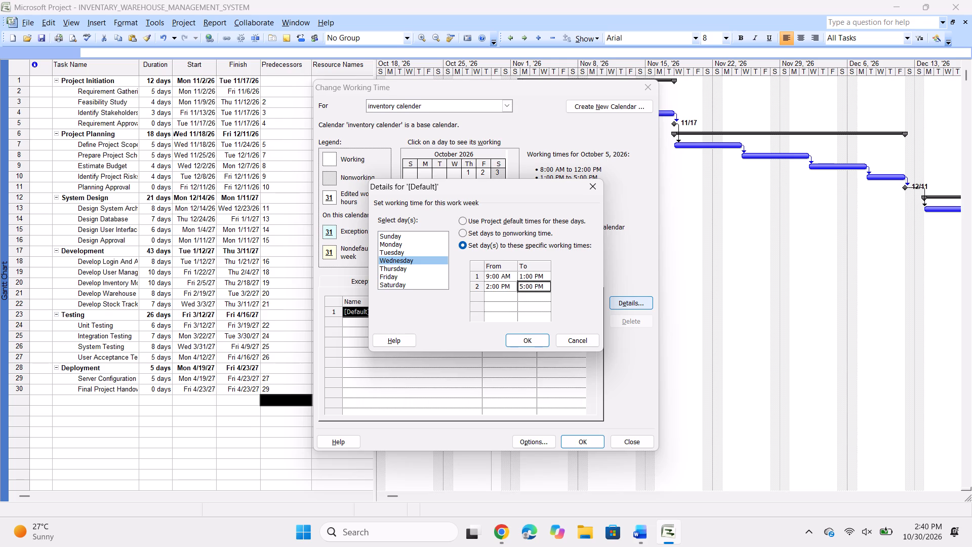
{"action": "left_click", "coordinate": [520, 287]}
{"action": "key", "text": "Right"}
{"action": "key", "text": "BackSpace"}
{"action": "key", "text": "6"}
{"action": "key", "text": "Return"}
Choose specific working times for Thursday and set its first working period to run from 9:00 AM to 1:00 PM.
{"action": "left_click", "coordinate": [422, 267]}
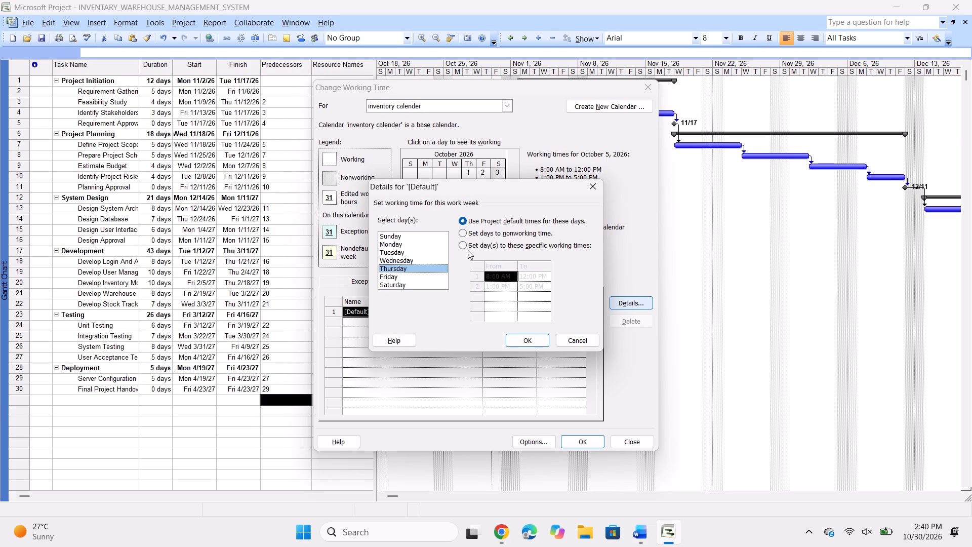
{"action": "left_click", "coordinate": [461, 240]}
{"action": "left_click", "coordinate": [461, 241]}
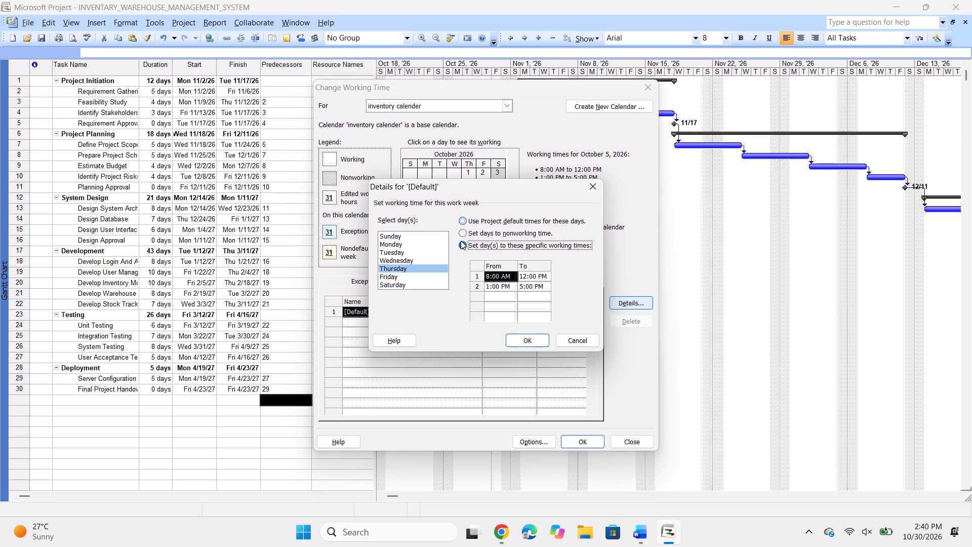
{"action": "triple_click", "coordinate": [487, 275]}
{"action": "key", "text": "BackSpace"}
{"action": "type", "text": "9:"}
{"action": "key", "text": "space"}
{"action": "type", "text": "AM"}
{"action": "triple_click", "coordinate": [524, 278]}
{"action": "key", "text": "Right"}
{"action": "key", "text": "BackSpace"}
Set Thursday's second working period to run from 2:00 PM to 6:00 PM.
{"action": "left_click", "coordinate": [498, 287]}
{"action": "double_click", "coordinate": [487, 287]}
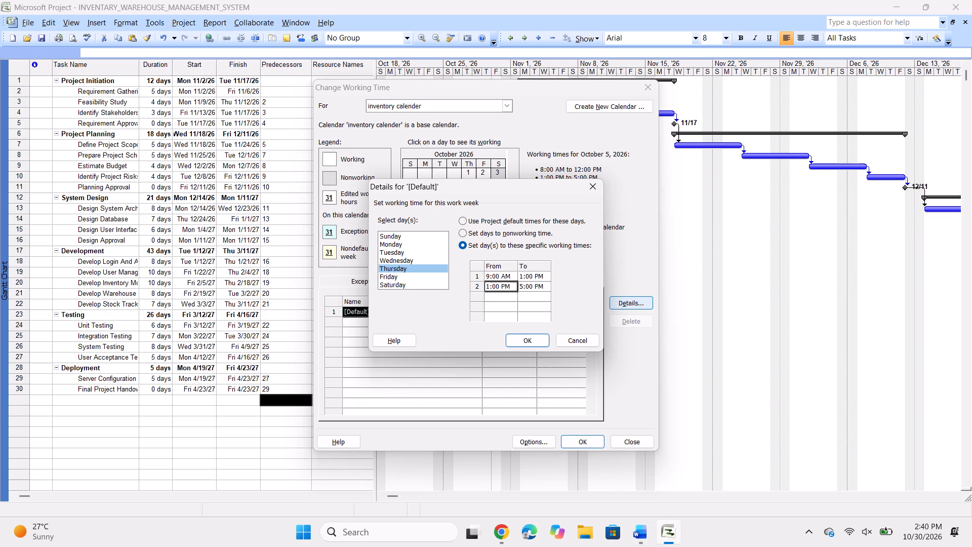
{"action": "key", "text": "Right"}
{"action": "key", "text": "BackSpace"}
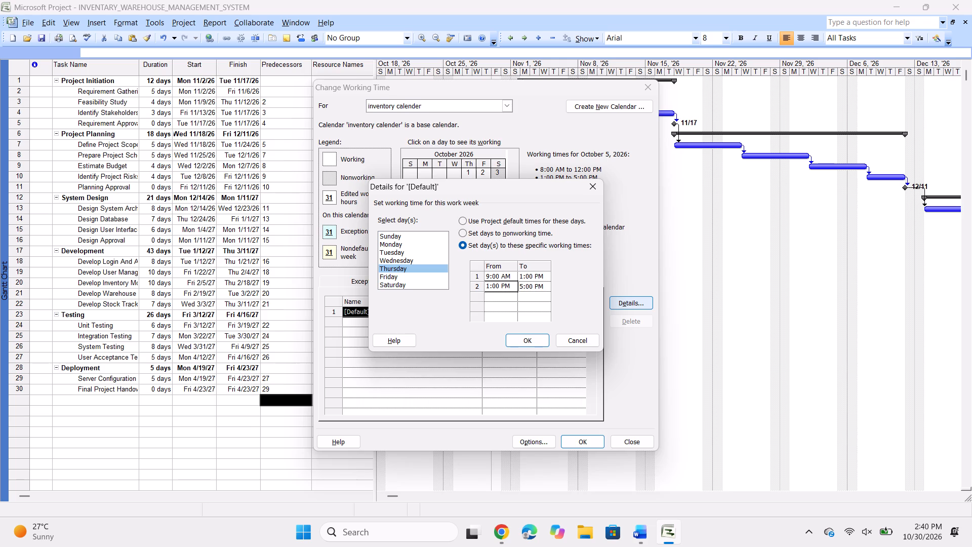
{"action": "key", "text": "2"}
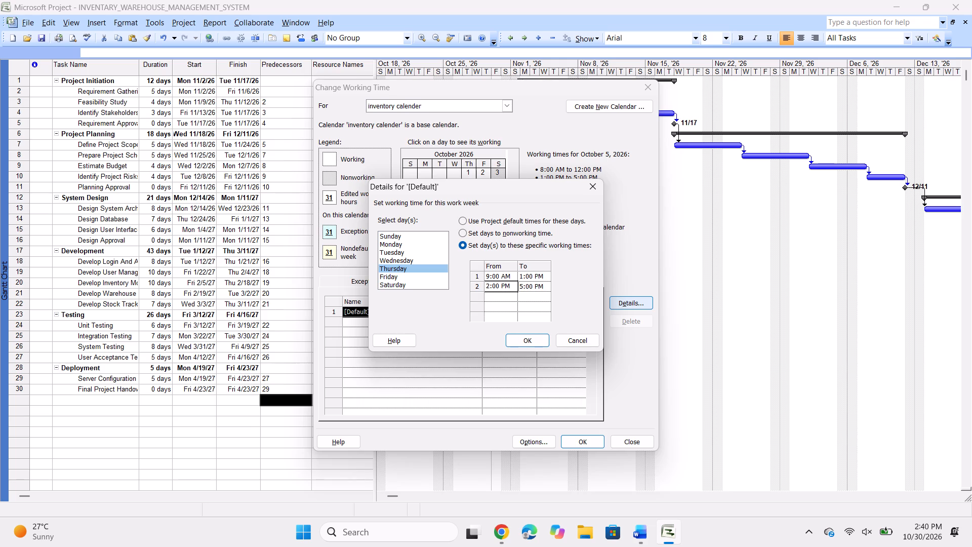
{"action": "left_click", "coordinate": [528, 286]}
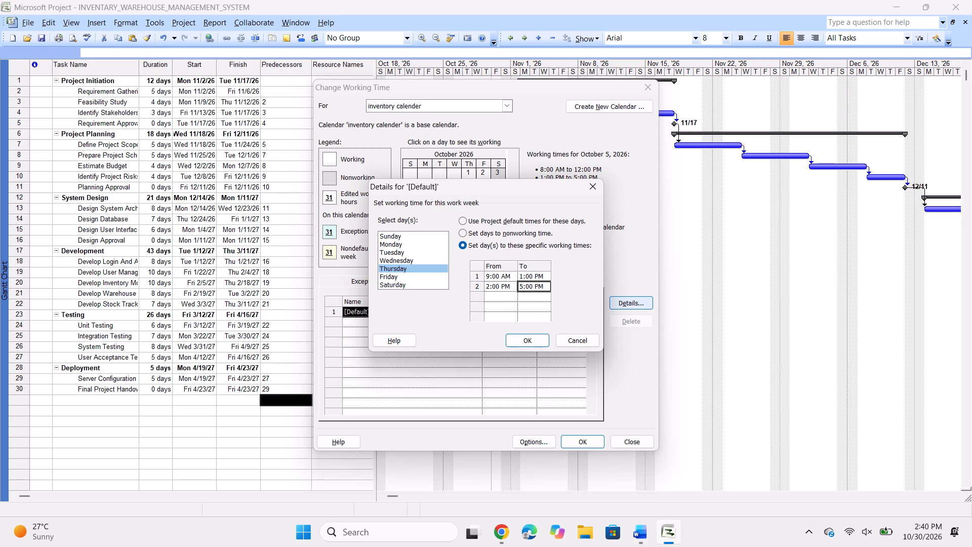
{"action": "triple_click", "coordinate": [525, 286]}
{"action": "left_click", "coordinate": [525, 286]}
{"action": "key", "text": "BackSpace"}
{"action": "key", "text": "BackSpace"}
{"action": "key", "text": "6"}
{"action": "key", "text": "shift+colon"}
{"action": "key", "text": "Return"}
Set Friday's first working period to run from 9:00 AM to 1:00 PM.
{"action": "left_click", "coordinate": [419, 275]}
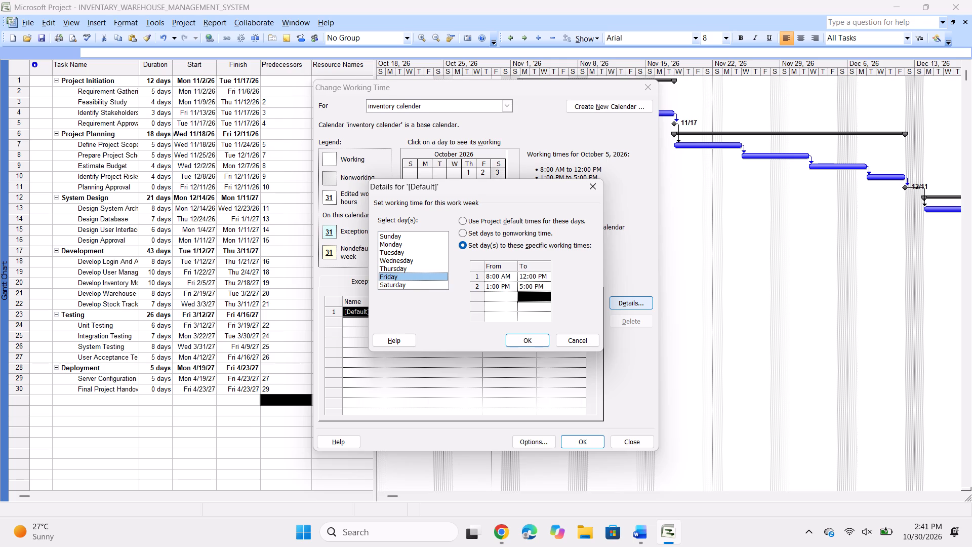
{"action": "double_click", "coordinate": [491, 279]}
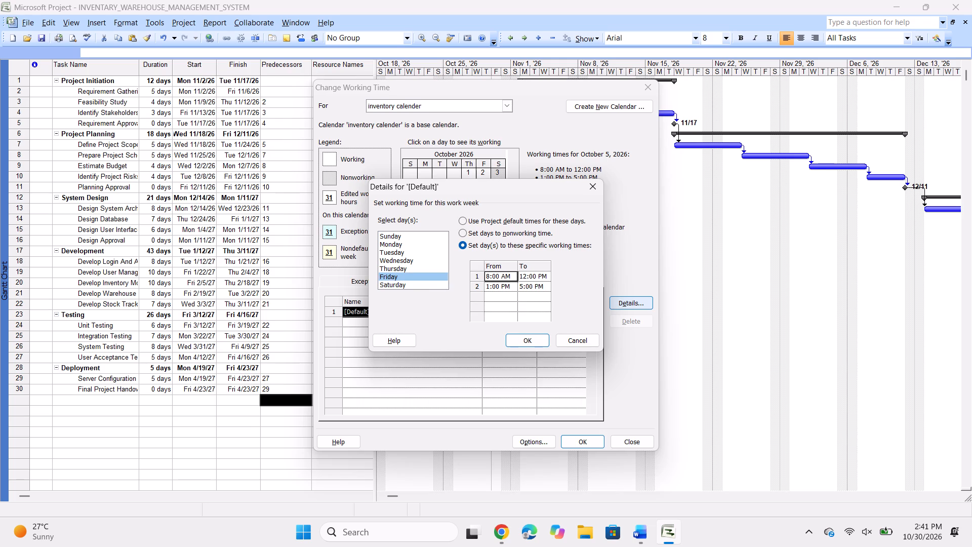
{"action": "key", "text": "BackSpace"}
{"action": "key", "text": "BackSpace"}
{"action": "key", "text": "9"}
{"action": "key", "text": "shift+colon"}
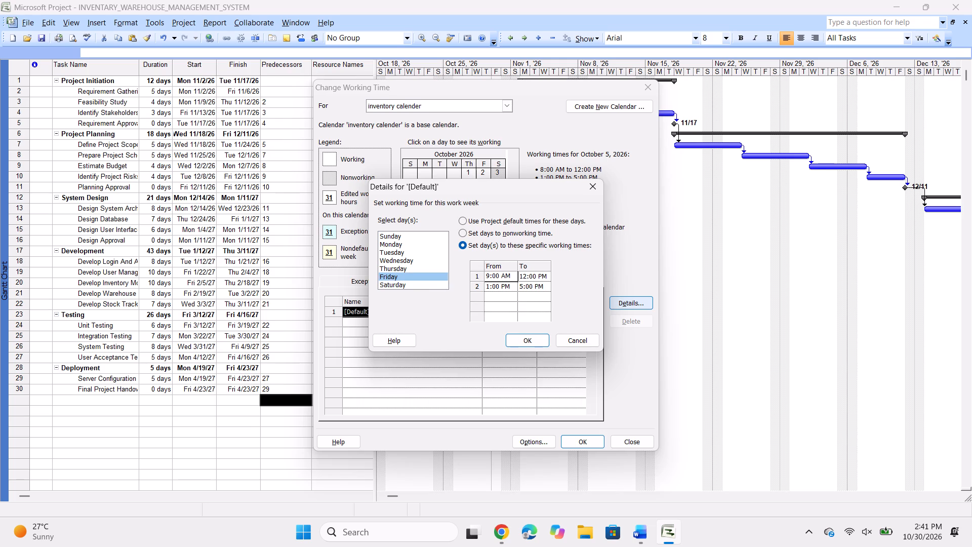
{"action": "double_click", "coordinate": [525, 278]}
{"action": "key", "text": "BackSpace"}
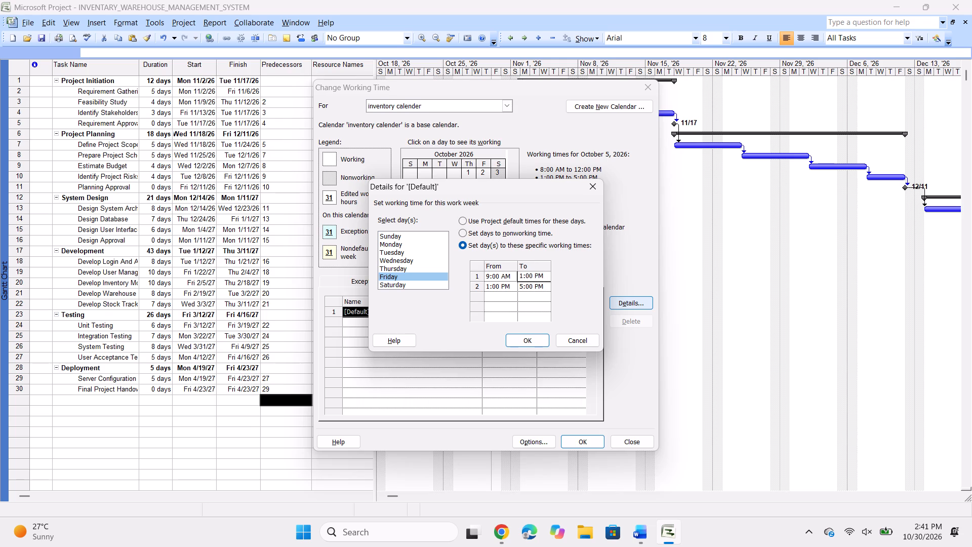
Set Friday's second working period to run from 2:00 PM to 6:00 PM.
{"action": "left_click", "coordinate": [490, 288]}
{"action": "triple_click", "coordinate": [490, 288]}
{"action": "key", "text": "BackSpace"}
{"action": "key", "text": "2"}
{"action": "double_click", "coordinate": [520, 287]}
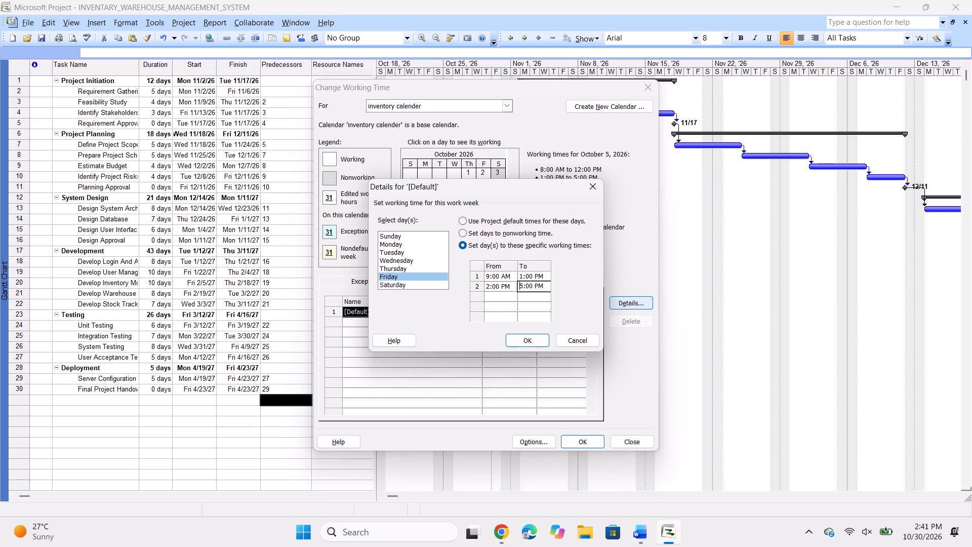
{"action": "left_click", "coordinate": [522, 288]}
{"action": "key", "text": "BackSpace"}
{"action": "key", "text": "6"}
{"action": "key", "text": "Return"}
Follow ChatGPT's weekend instructions to set Saturday to nonworking time, and apply the default work week details.
{"action": "key", "text": "alt+Tab"}
{"action": "scroll", "coordinate": [508, 368], "scroll_direction": "down", "scroll_amount": 1}
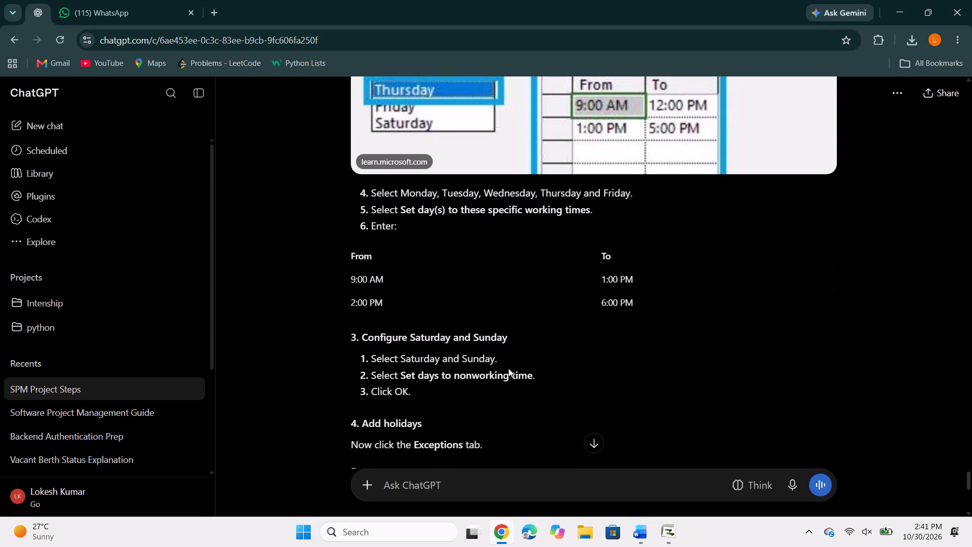
{"action": "scroll", "coordinate": [508, 368], "scroll_direction": "down", "scroll_amount": 1}
{"action": "key", "text": "alt+Tab"}
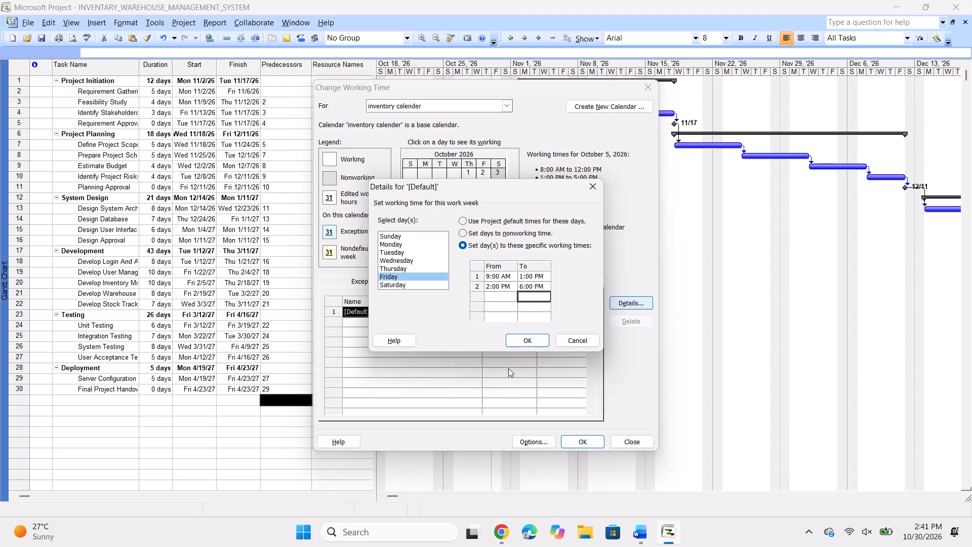
{"action": "left_click", "coordinate": [396, 236]}
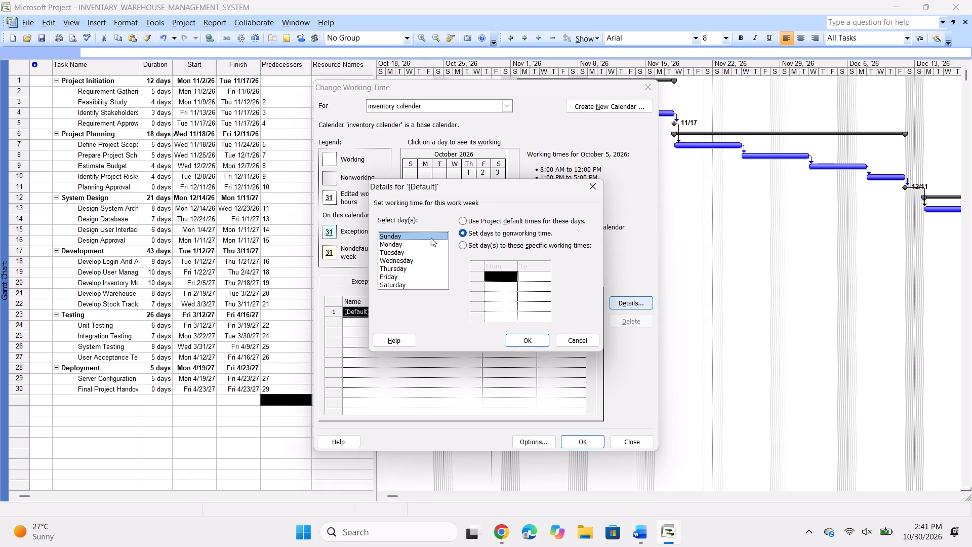
{"action": "left_click", "coordinate": [402, 284]}
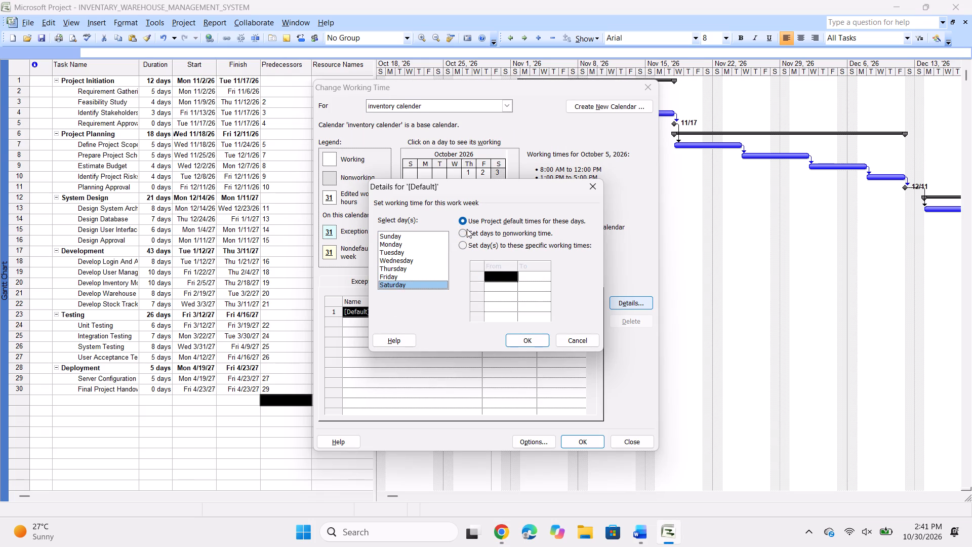
{"action": "left_click", "coordinate": [467, 229]}
{"action": "key", "text": "alt+Tab"}
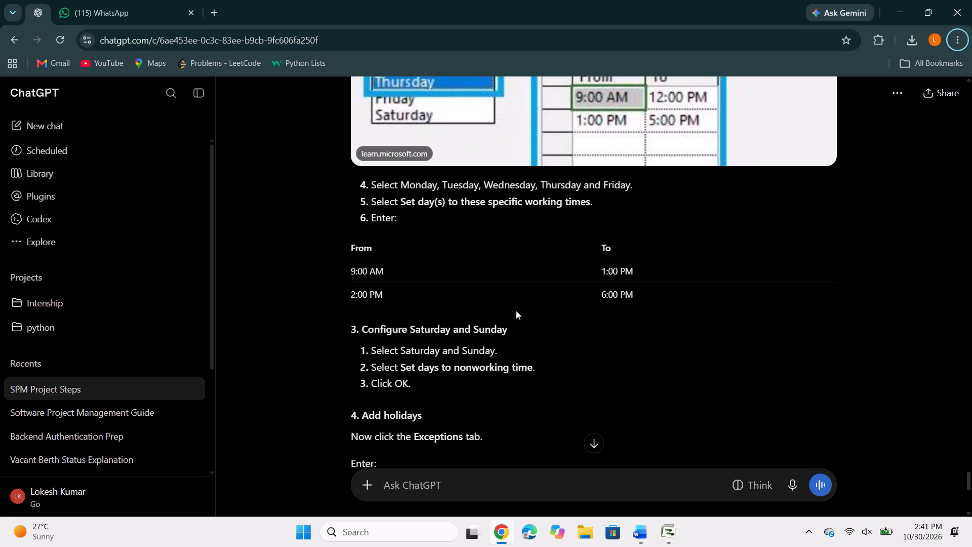
{"action": "scroll", "coordinate": [496, 245], "scroll_direction": "down", "scroll_amount": 1}
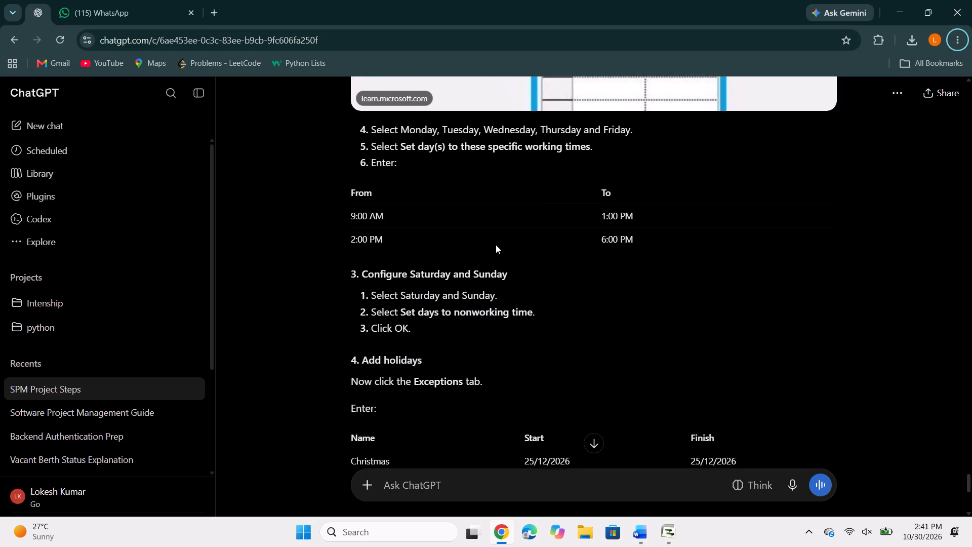
{"action": "scroll", "coordinate": [496, 245], "scroll_direction": "down", "scroll_amount": 1}
{"action": "key", "text": "alt+Tab"}
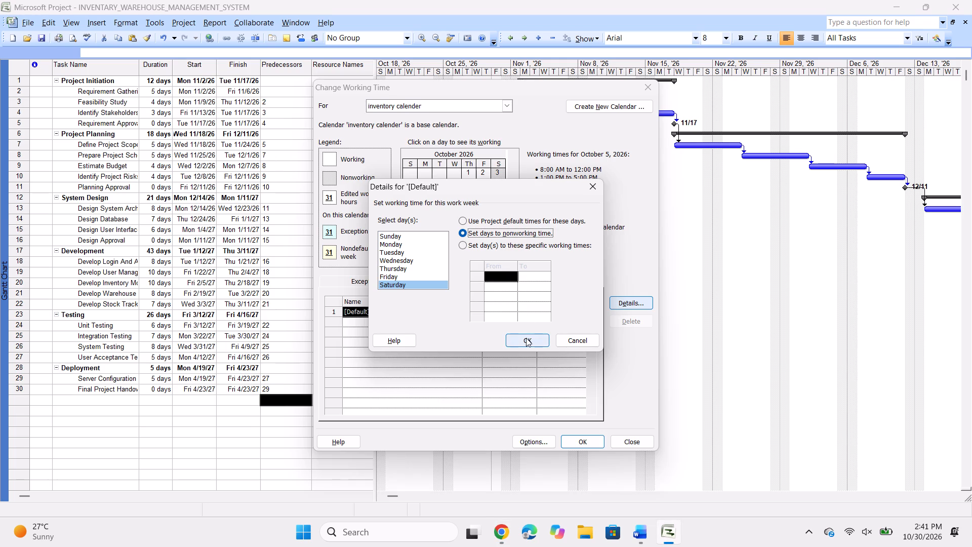
{"action": "left_click", "coordinate": [526, 339]}
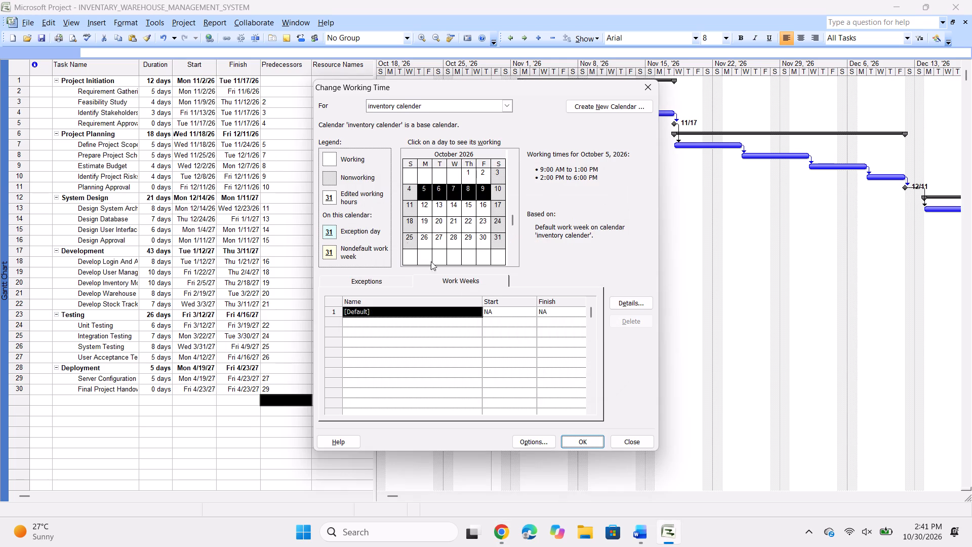
Review ChatGPT's instructions for adding holidays as exceptions to the inventory calendar.
{"action": "left_click", "coordinate": [356, 231]}
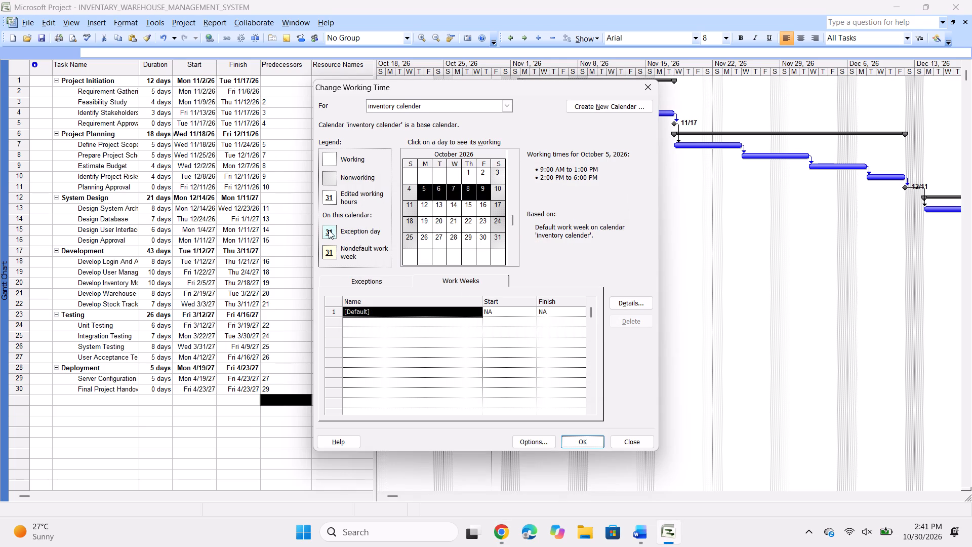
{"action": "left_click", "coordinate": [329, 230]}
{"action": "left_click", "coordinate": [334, 230]}
{"action": "key", "text": "alt+Tab"}
{"action": "scroll", "coordinate": [474, 295], "scroll_direction": "down", "scroll_amount": 1}
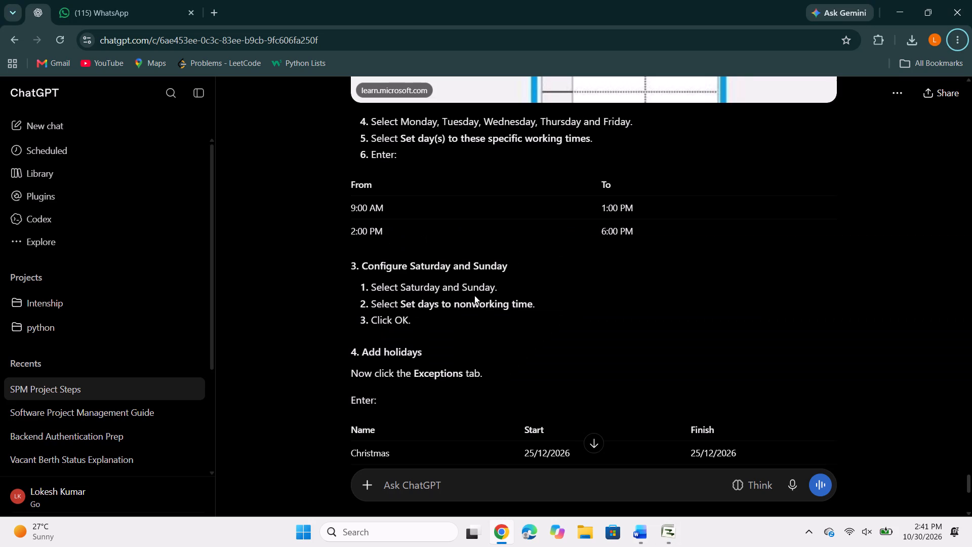
{"action": "scroll", "coordinate": [474, 295], "scroll_direction": "down", "scroll_amount": 2}
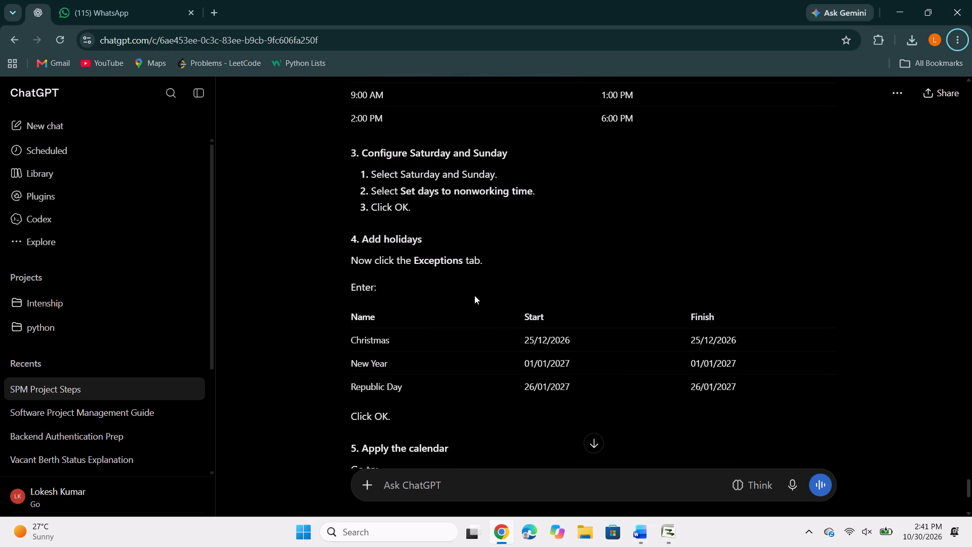
{"action": "key", "text": "alt+Tab"}
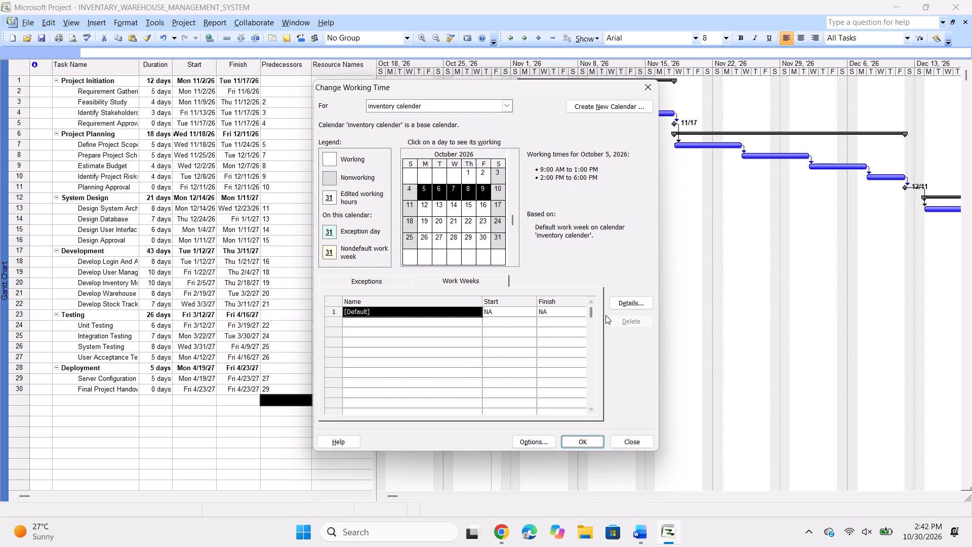
Switch to ChatGPT and begin a follow-up message in the current conversation.
{"action": "key", "text": "alt+Tab"}
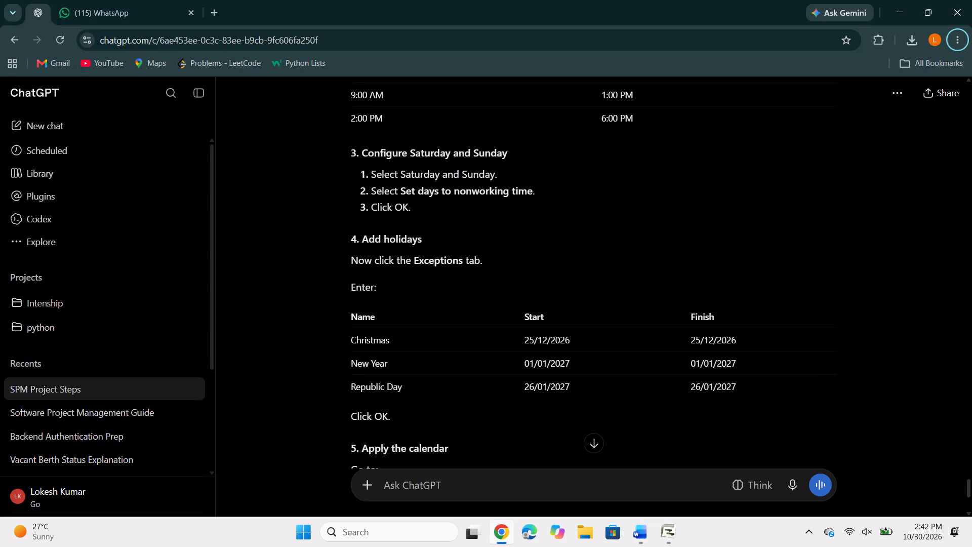
{"action": "left_click", "coordinate": [444, 482]}
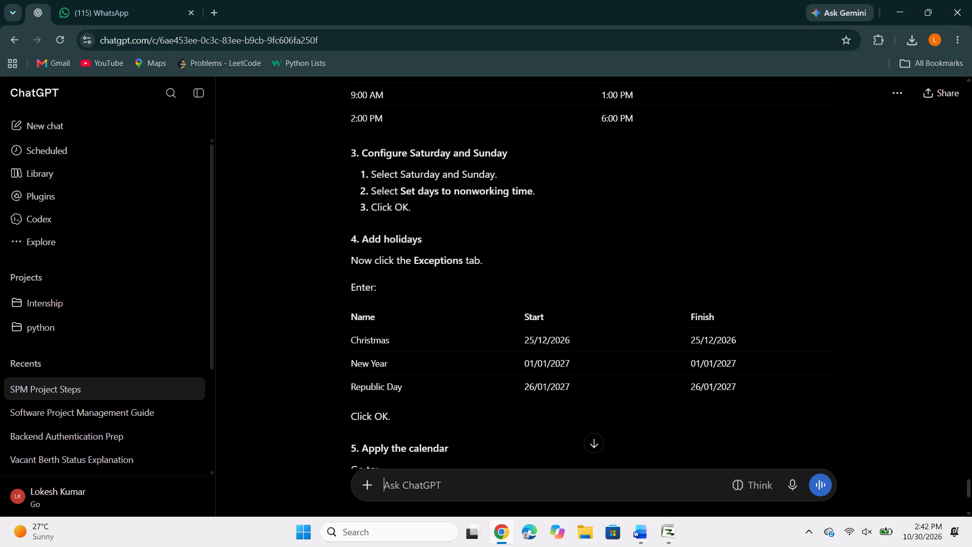
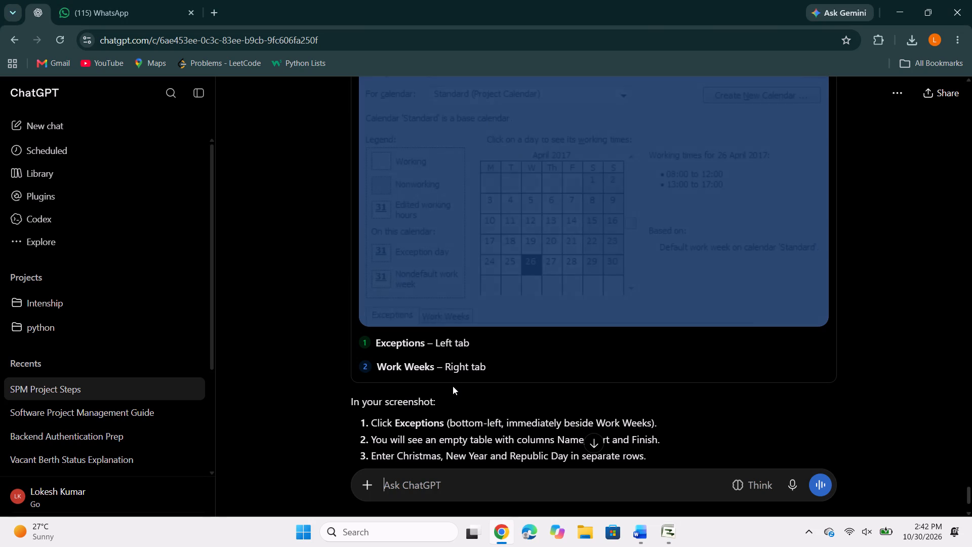
{"action": "scroll", "coordinate": [453, 386], "scroll_direction": "down", "scroll_amount": 3}
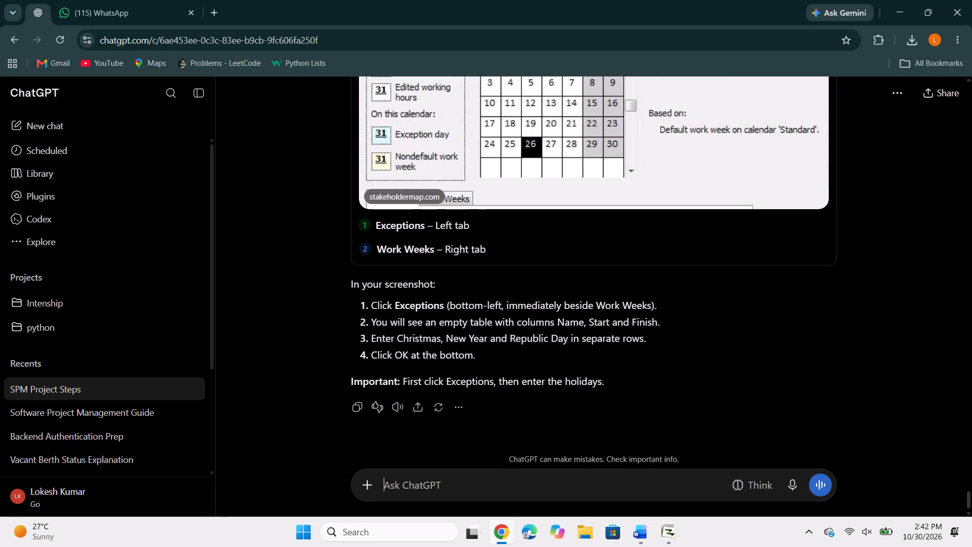
{"action": "scroll", "coordinate": [475, 357], "scroll_direction": "up", "scroll_amount": 9}
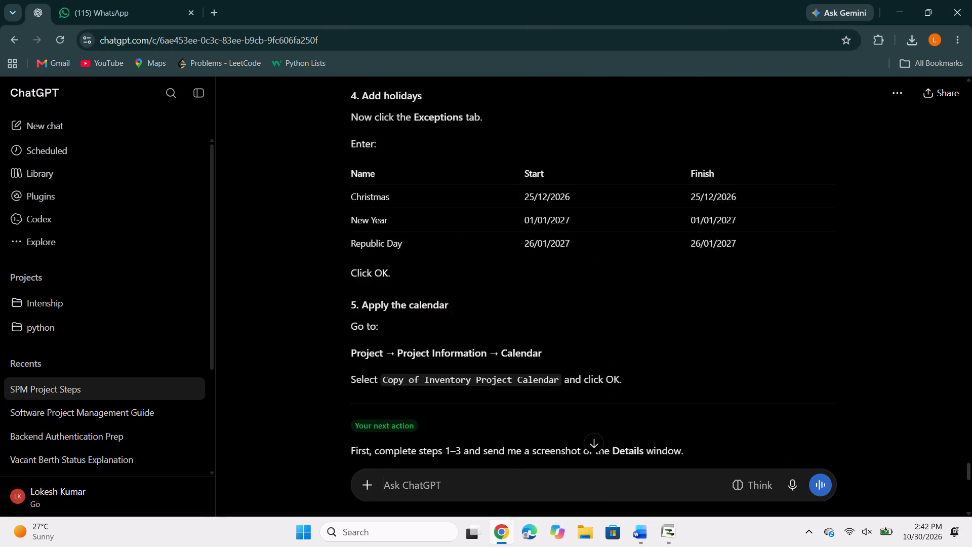
{"action": "scroll", "coordinate": [475, 357], "scroll_direction": "up", "scroll_amount": 2}
{"action": "scroll", "coordinate": [475, 357], "scroll_direction": "down", "scroll_amount": 1}
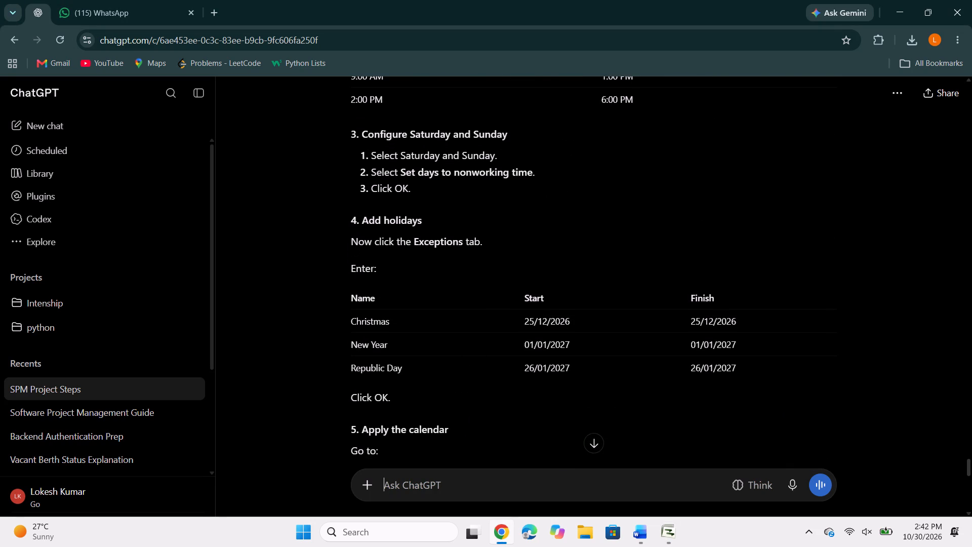
{"action": "left_click_drag", "start_coordinate": [351, 317], "coordinate": [401, 311]}
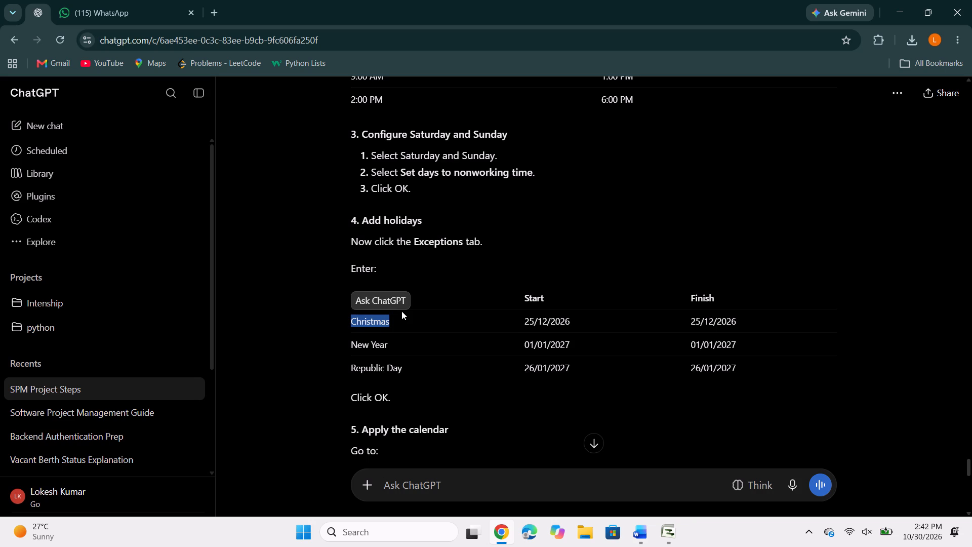
{"action": "key", "text": "ctrl+c"}
{"action": "key", "text": "alt+Tab"}
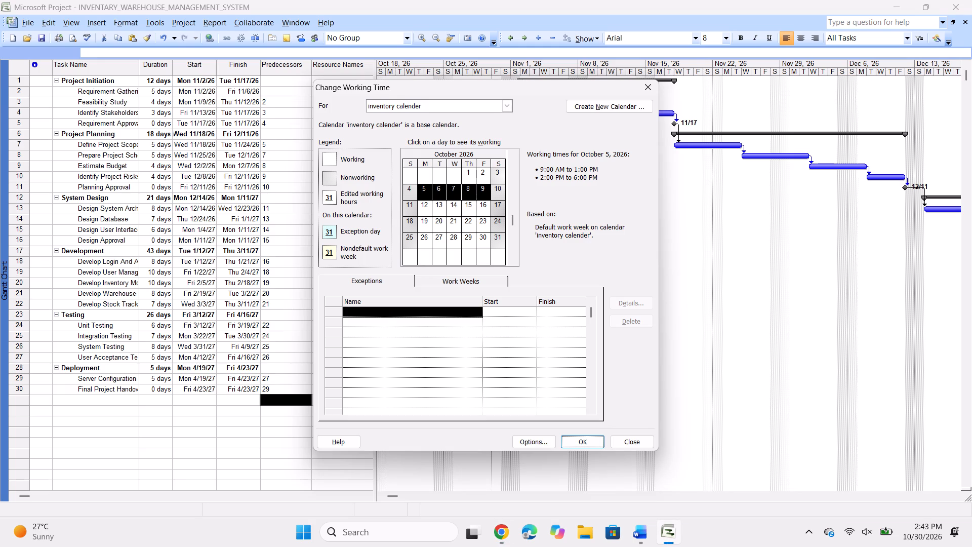
{"action": "left_click", "coordinate": [379, 316]}
{"action": "key", "text": "ctrl+v"}
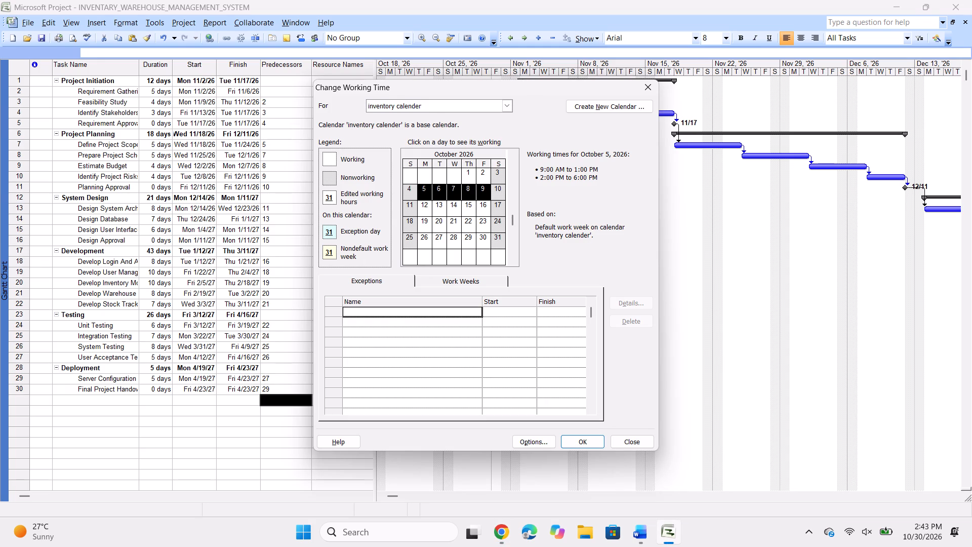
{"action": "key", "text": "ctrl+v"}
{"action": "left_click", "coordinate": [374, 312]}
{"action": "key", "text": "ctrl+v"}
Set the Christmas exception's start date to 12/25/2026.
{"action": "left_click", "coordinate": [493, 311]}
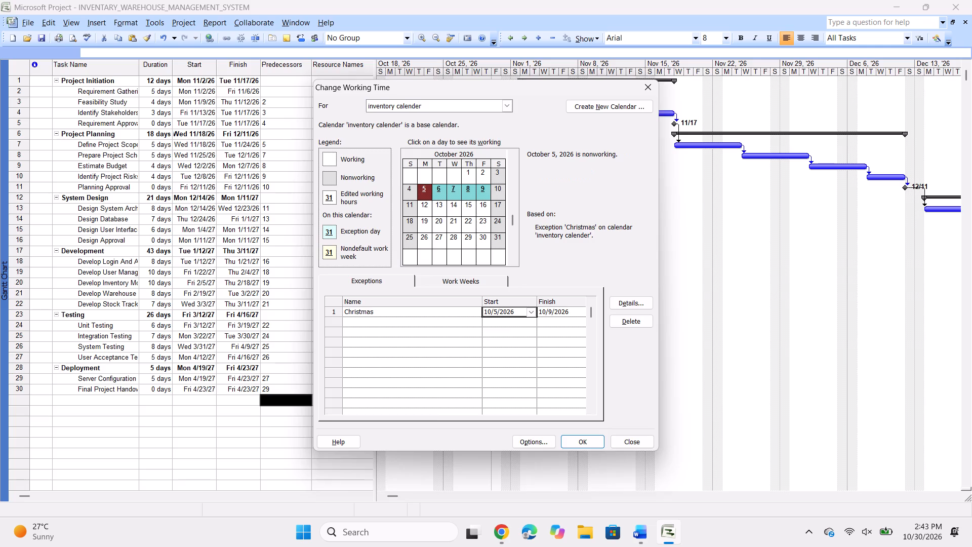
{"action": "key", "text": "alt+Tab"}
{"action": "key", "text": "alt+Tab"}
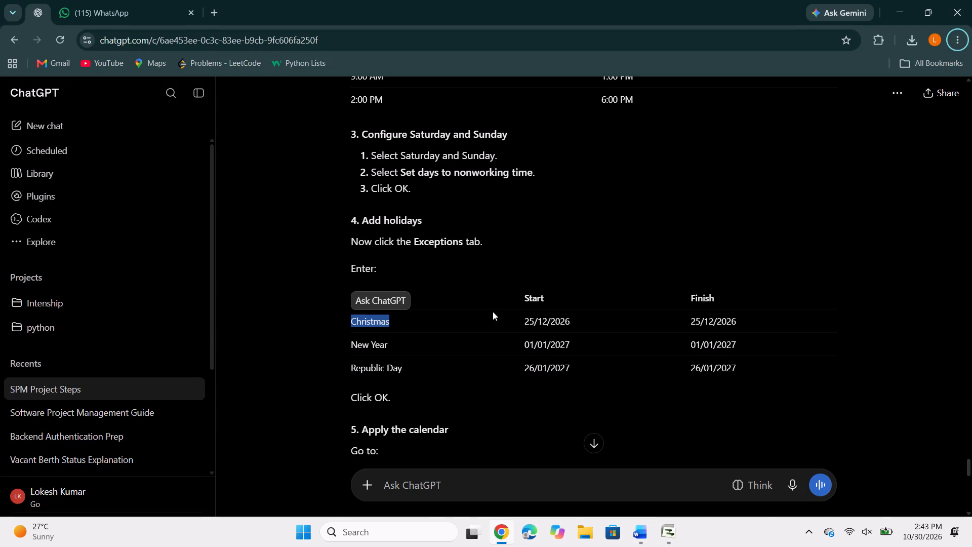
{"action": "left_click", "coordinate": [533, 311]}
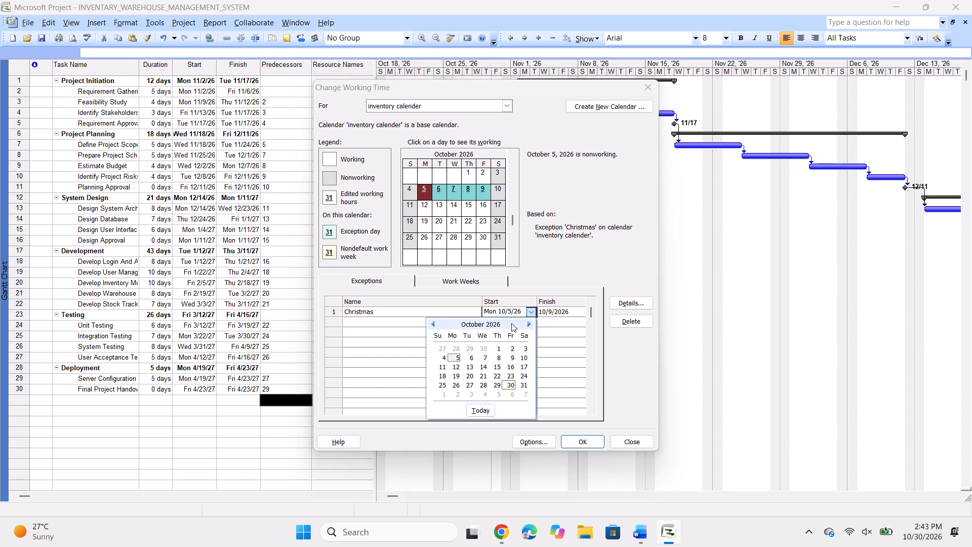
{"action": "double_click", "coordinate": [530, 326]}
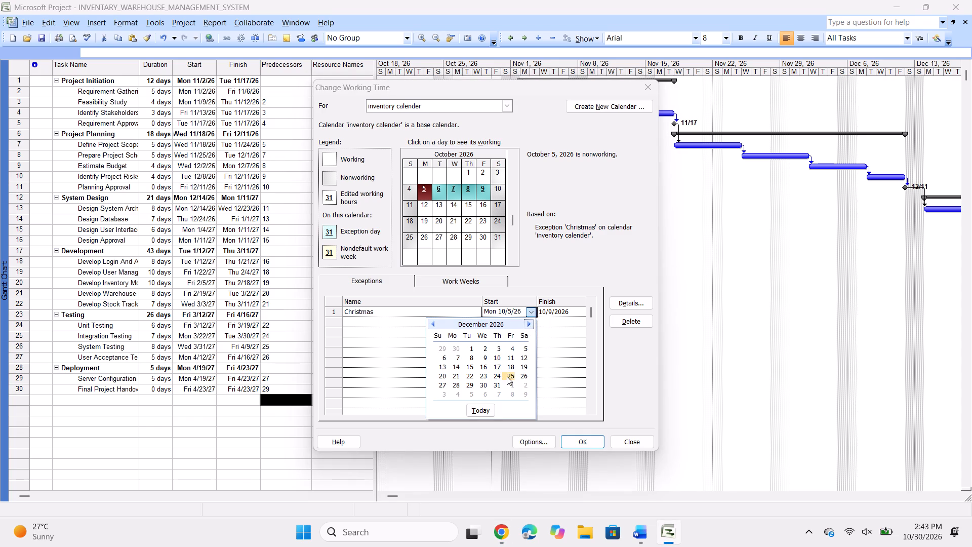
{"action": "left_click", "coordinate": [507, 376]}
Set the Christmas exception's finish date to 12/12/2026.
{"action": "key", "text": "alt+Tab"}
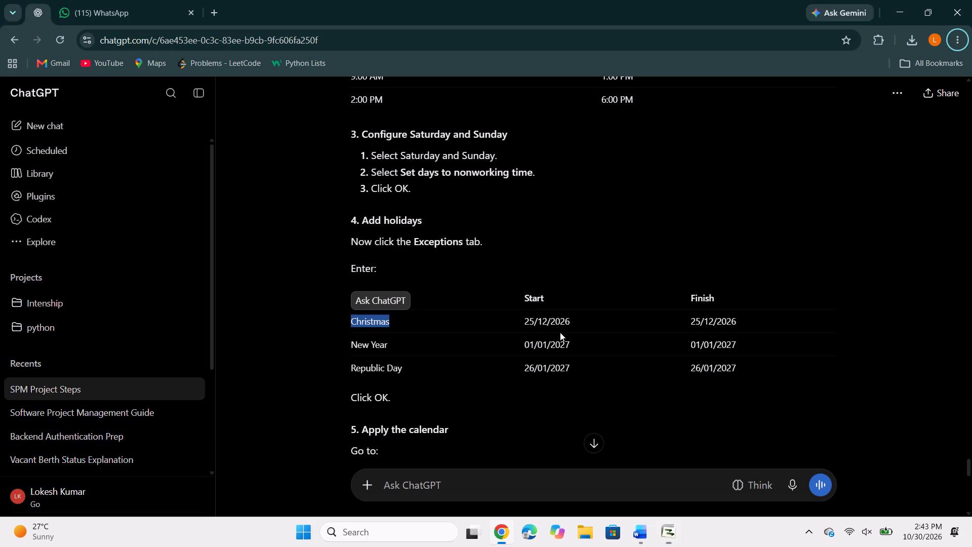
{"action": "key", "text": "alt+Tab"}
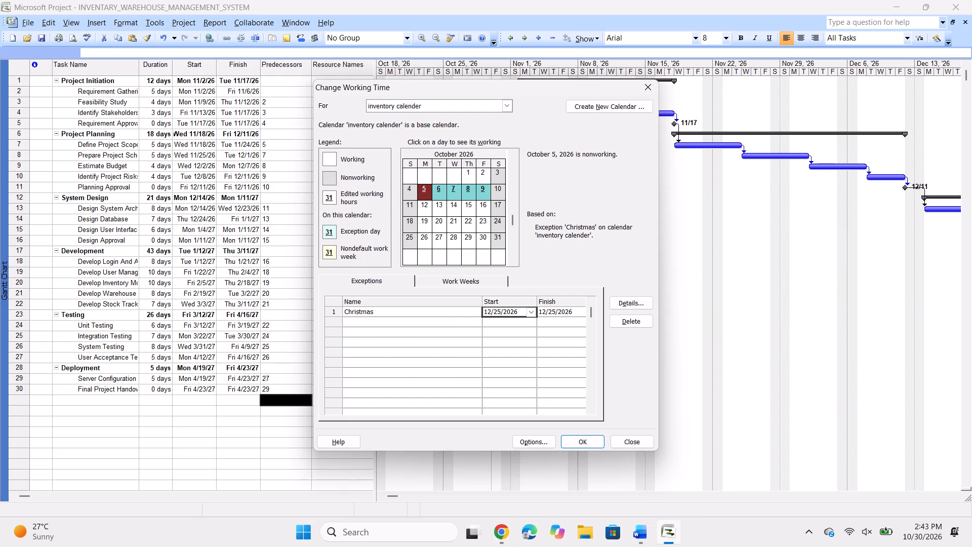
{"action": "left_click", "coordinate": [576, 314]}
{"action": "left_click", "coordinate": [582, 312]}
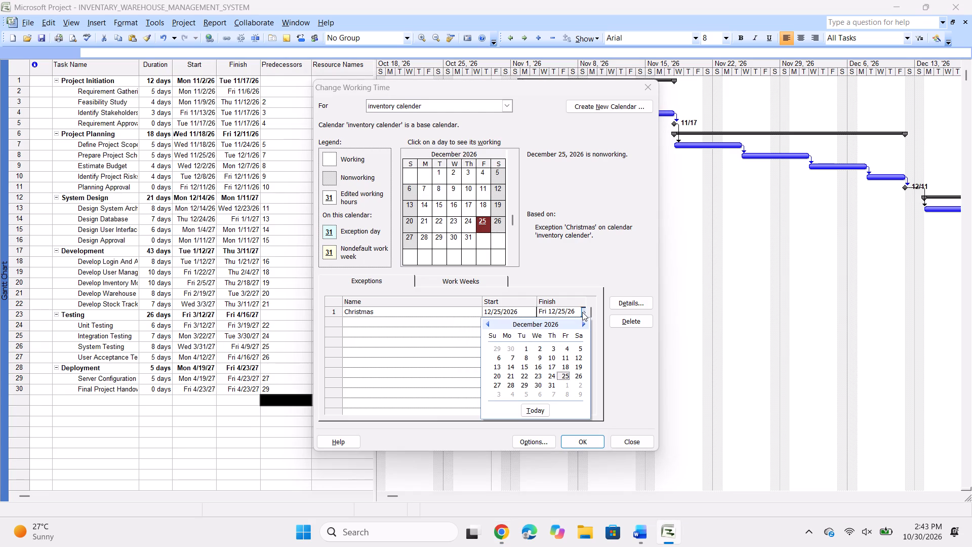
{"action": "left_click", "coordinate": [575, 359]}
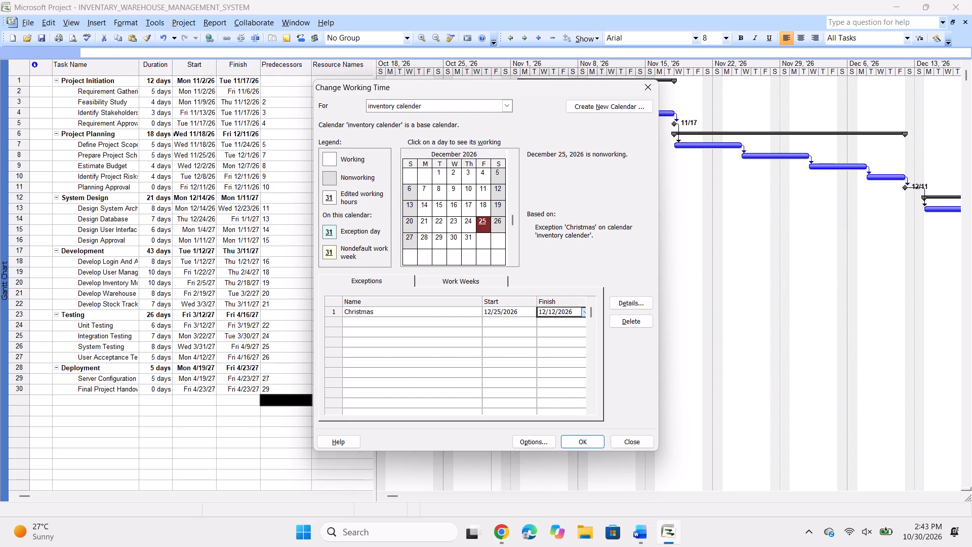
Add a second exception named "new year" with a start date of 1/1/2027.
{"action": "left_click", "coordinate": [396, 324]}
{"action": "type", "text": "new year"}
{"action": "left_click", "coordinate": [499, 321]}
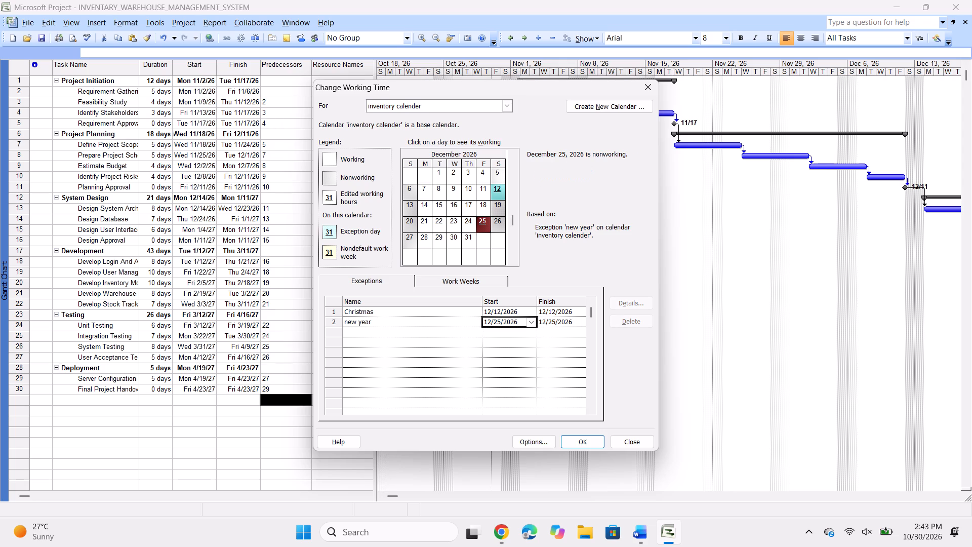
{"action": "left_click", "coordinate": [530, 322]}
{"action": "left_click", "coordinate": [529, 332]}
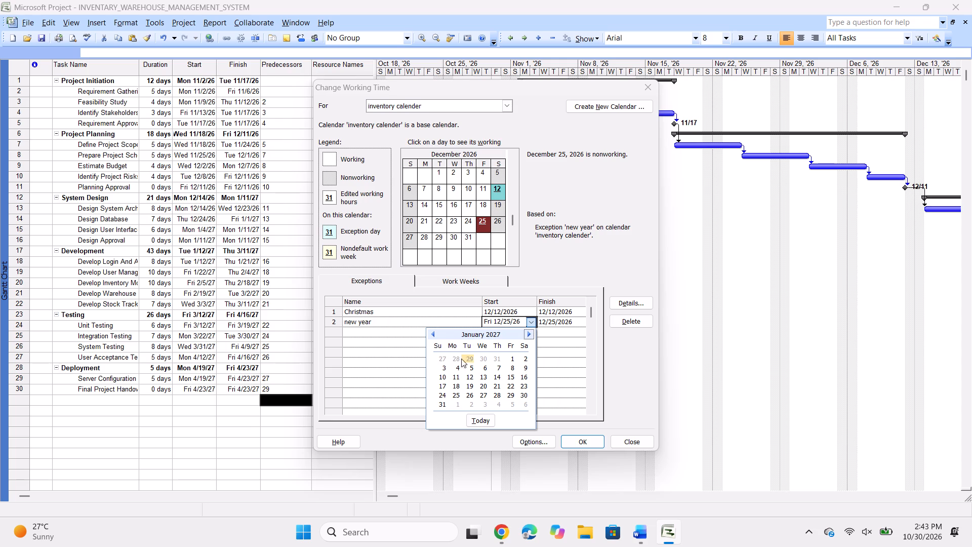
{"action": "left_click", "coordinate": [511, 357]}
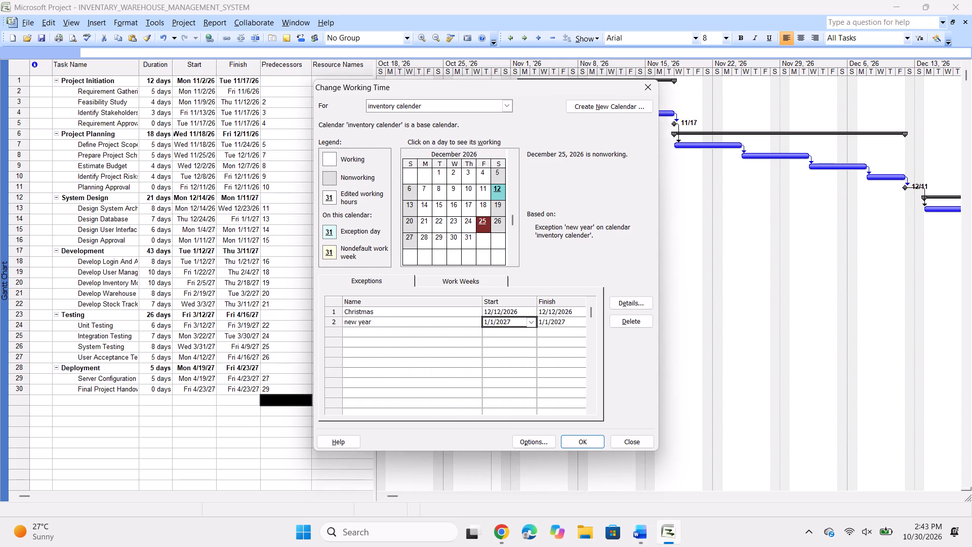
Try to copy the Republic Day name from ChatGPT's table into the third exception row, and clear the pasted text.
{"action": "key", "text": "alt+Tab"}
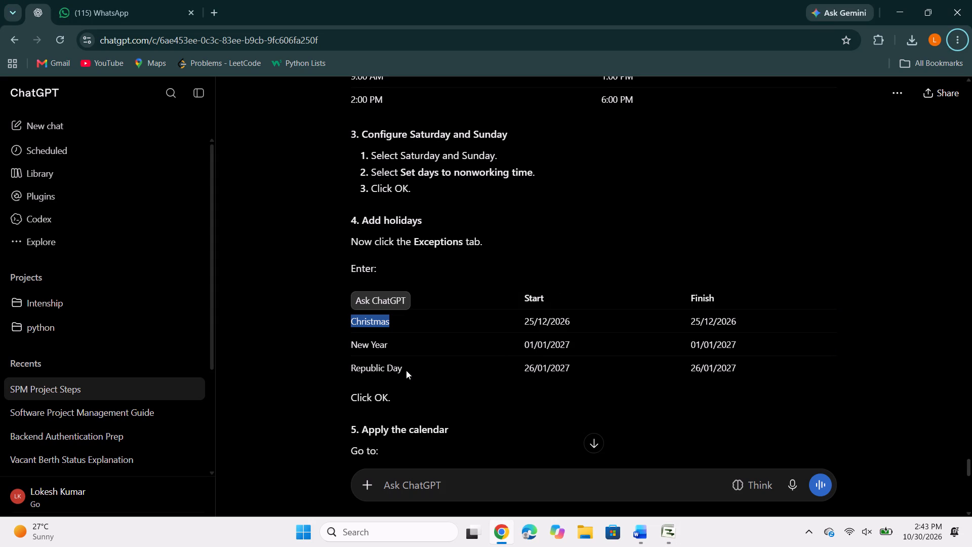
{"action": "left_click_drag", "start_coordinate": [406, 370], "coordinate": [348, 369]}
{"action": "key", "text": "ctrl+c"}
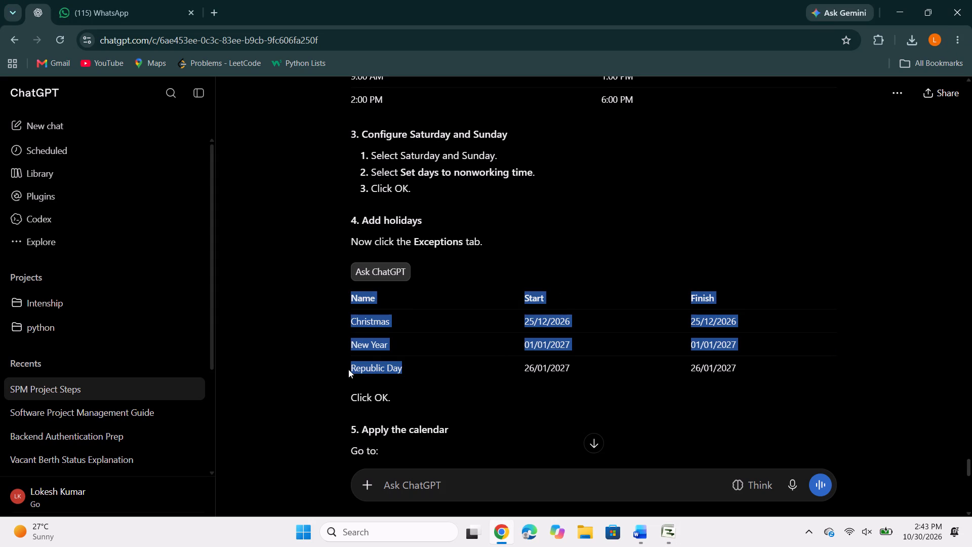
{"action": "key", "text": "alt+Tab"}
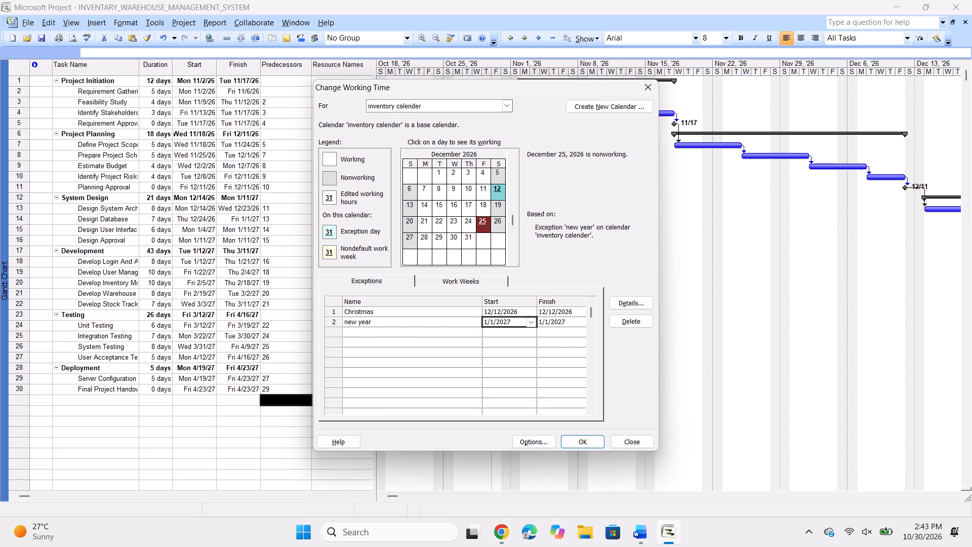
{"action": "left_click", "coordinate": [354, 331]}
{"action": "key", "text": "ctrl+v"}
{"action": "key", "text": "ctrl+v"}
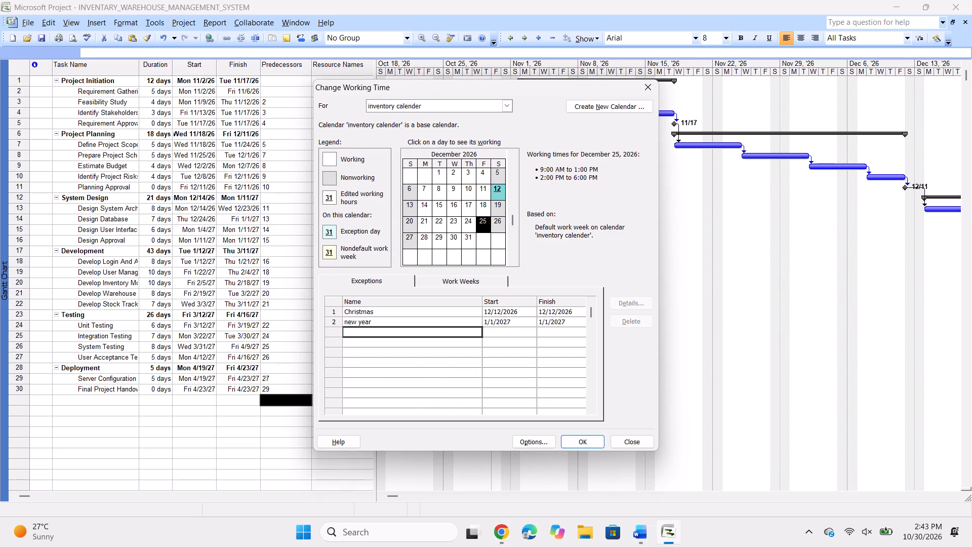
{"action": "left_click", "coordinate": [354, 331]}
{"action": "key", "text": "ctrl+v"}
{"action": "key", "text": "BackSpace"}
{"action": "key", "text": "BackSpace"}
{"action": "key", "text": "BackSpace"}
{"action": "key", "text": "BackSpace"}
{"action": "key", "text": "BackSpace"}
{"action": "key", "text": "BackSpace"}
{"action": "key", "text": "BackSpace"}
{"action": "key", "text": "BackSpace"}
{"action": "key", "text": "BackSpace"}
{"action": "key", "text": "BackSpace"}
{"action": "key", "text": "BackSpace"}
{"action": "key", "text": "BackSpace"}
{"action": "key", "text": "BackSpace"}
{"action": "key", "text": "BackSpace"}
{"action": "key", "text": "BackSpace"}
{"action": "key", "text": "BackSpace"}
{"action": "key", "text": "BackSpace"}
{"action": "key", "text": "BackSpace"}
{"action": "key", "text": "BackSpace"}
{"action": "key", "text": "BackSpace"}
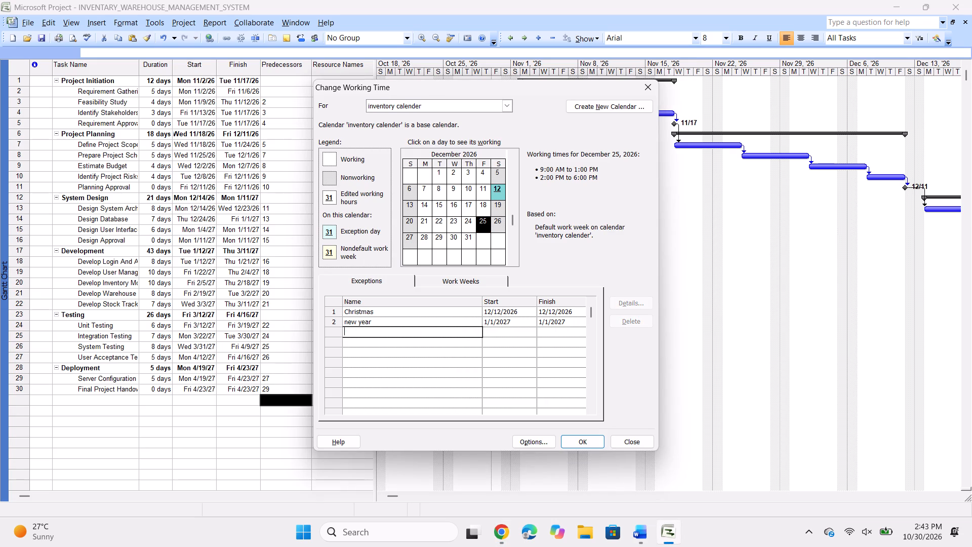
{"action": "type", "text": "republic day"}
{"action": "left_click", "coordinate": [496, 331]}
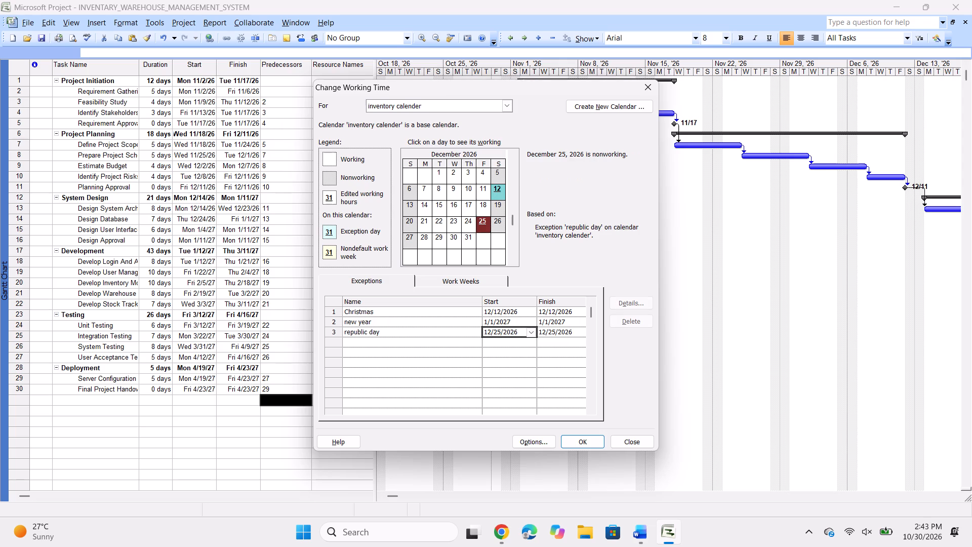
{"action": "left_click", "coordinate": [532, 334]}
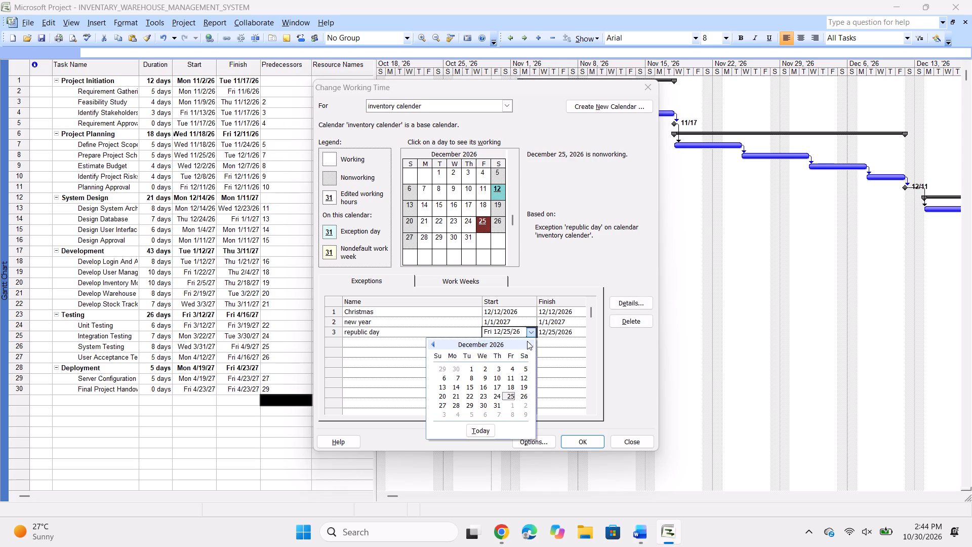
{"action": "left_click", "coordinate": [531, 343]}
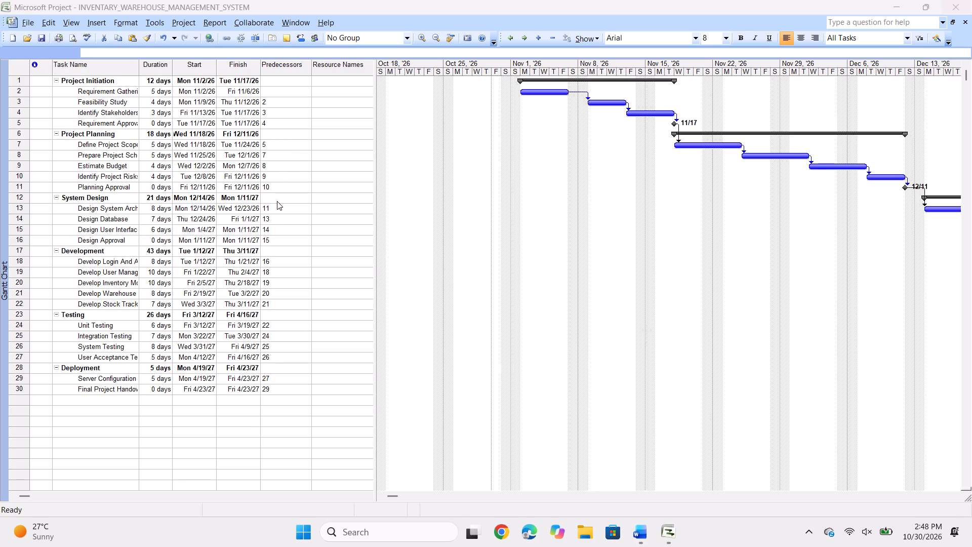
{"action": "left_click", "coordinate": [280, 229]}
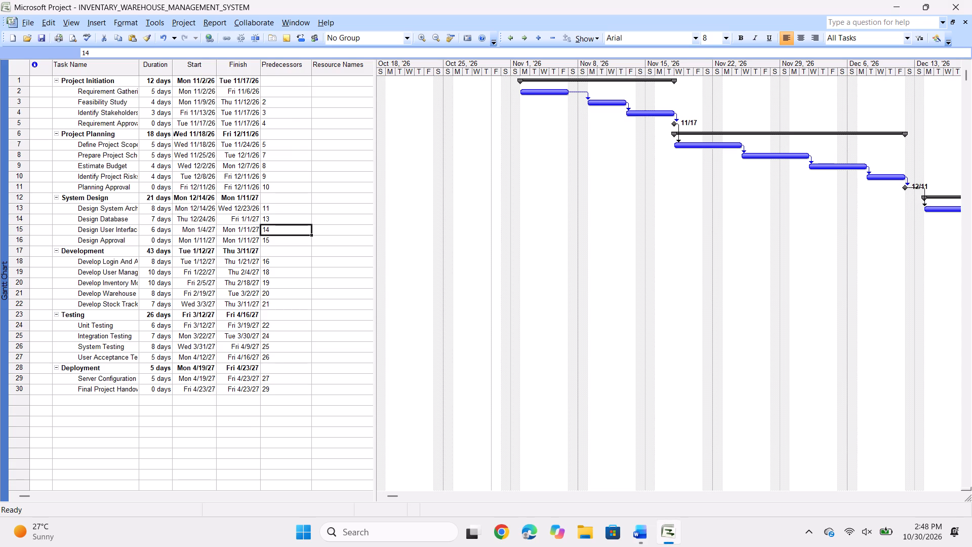
{"action": "key", "text": "BackSpace"}
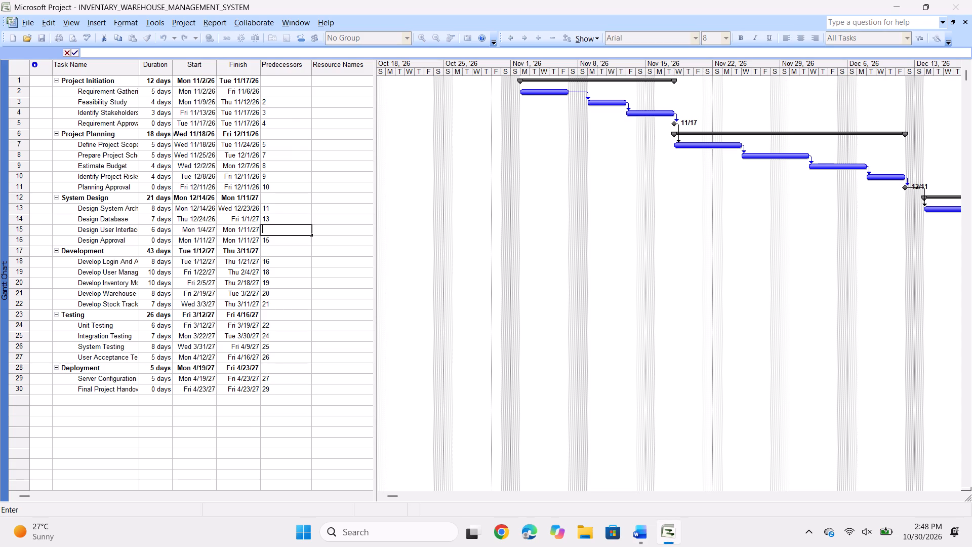
{"action": "key", "text": "1"}
{"action": "key", "text": "3"}
{"action": "type", "text": "ss"}
{"action": "left_click", "coordinate": [276, 242]}
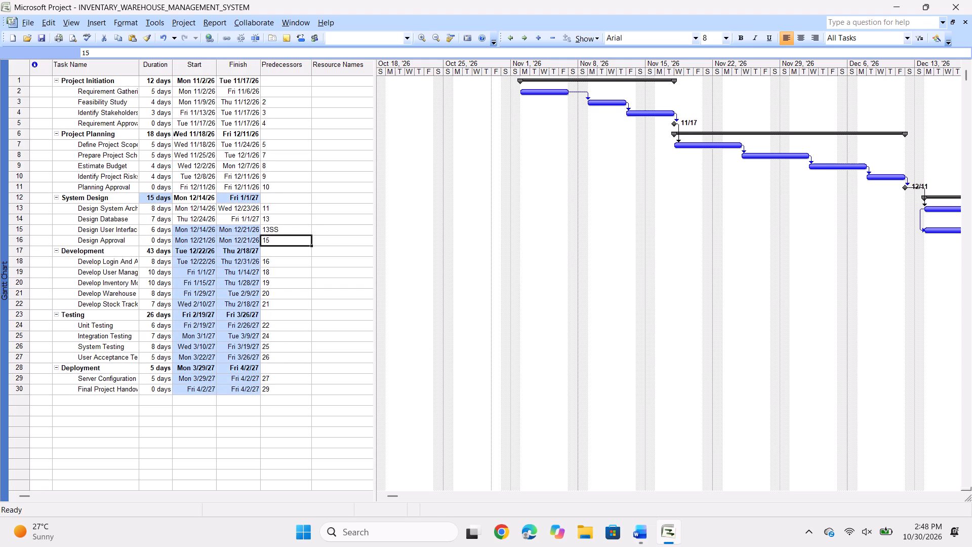
{"action": "scroll", "coordinate": [562, 179], "scroll_direction": "left", "scroll_amount": 4}
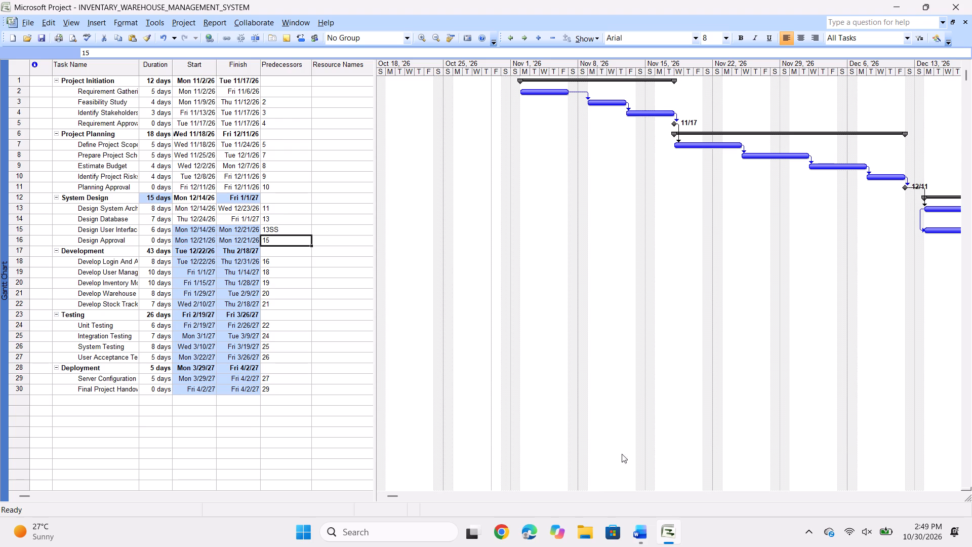
Switch to the Word question document and read assignment parts a to g for the Inventory and Warehouse Management System.
{"action": "left_click", "coordinate": [636, 546]}
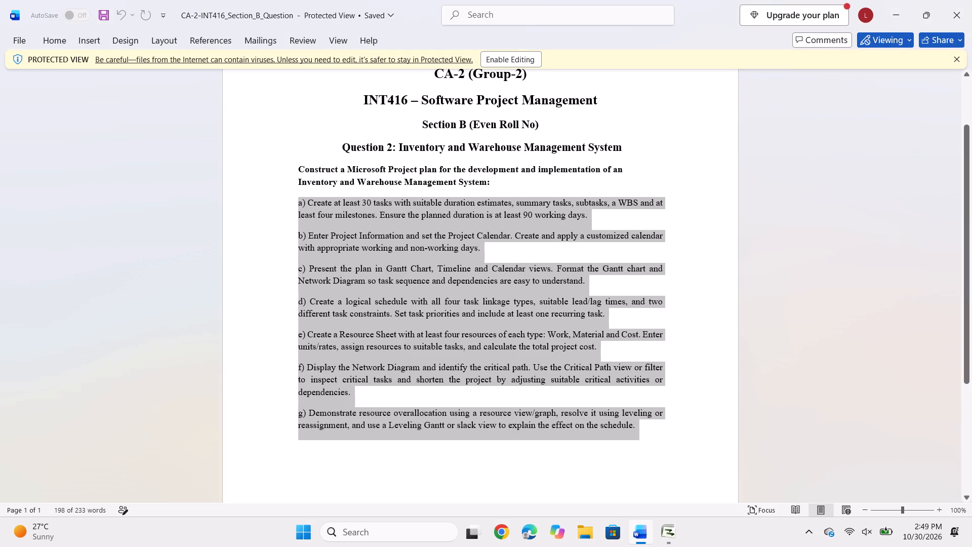
{"action": "left_click", "coordinate": [473, 457]}
{"action": "scroll", "coordinate": [477, 329], "scroll_direction": "down", "scroll_amount": 2}
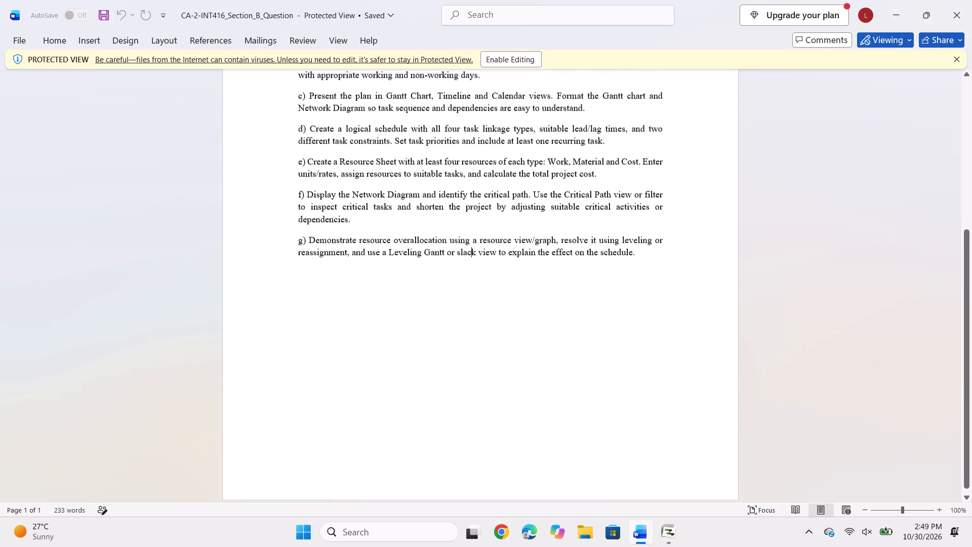
{"action": "scroll", "coordinate": [477, 329], "scroll_direction": "up", "scroll_amount": 1}
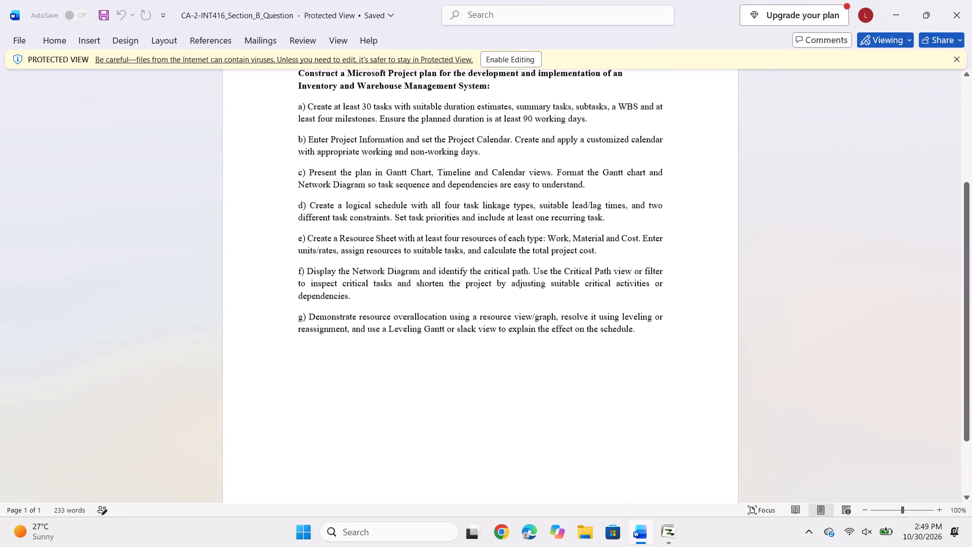
{"action": "scroll", "coordinate": [477, 329], "scroll_direction": "up", "scroll_amount": 2}
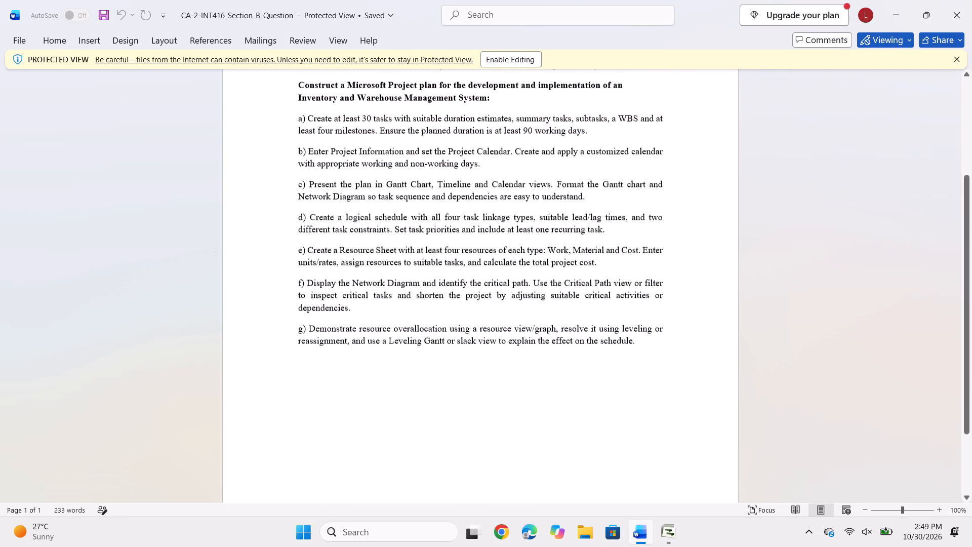
{"action": "scroll", "coordinate": [477, 329], "scroll_direction": "up", "scroll_amount": 1}
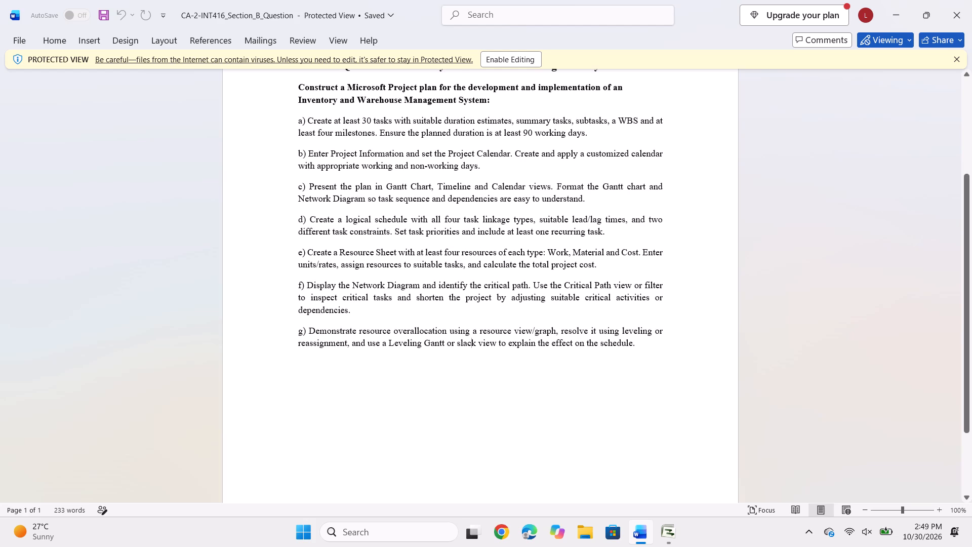
{"action": "scroll", "coordinate": [477, 329], "scroll_direction": "up", "scroll_amount": 2}
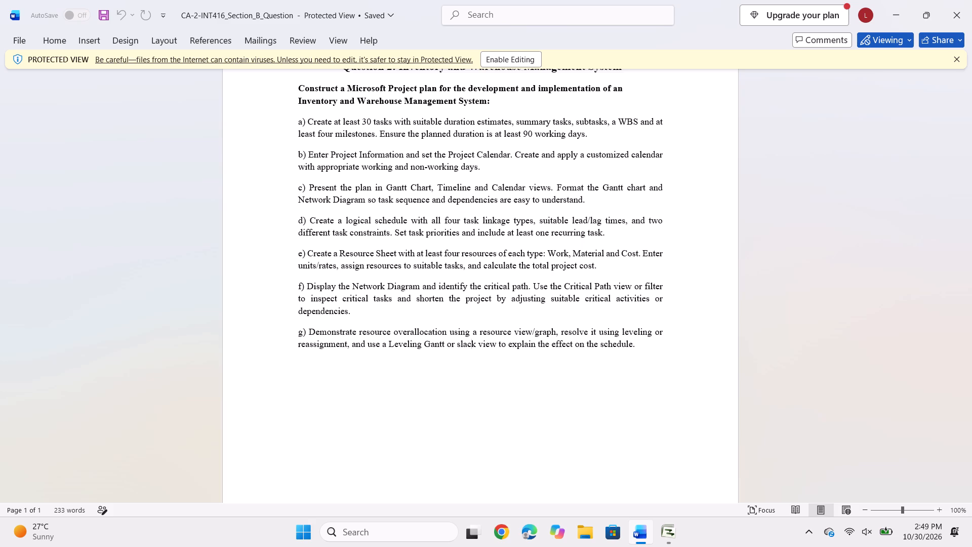
{"action": "scroll", "coordinate": [477, 329], "scroll_direction": "right", "scroll_amount": 2}
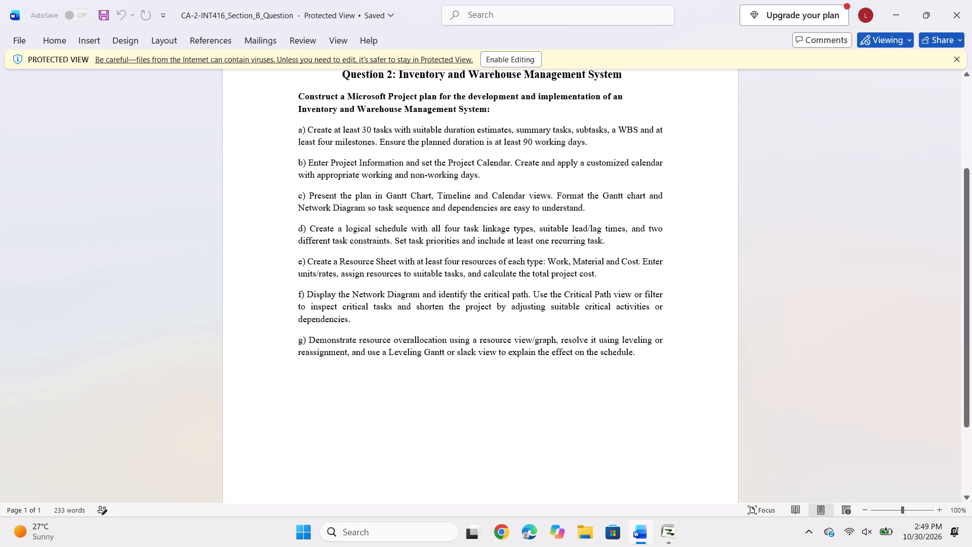
{"action": "scroll", "coordinate": [477, 329], "scroll_direction": "right", "scroll_amount": 1}
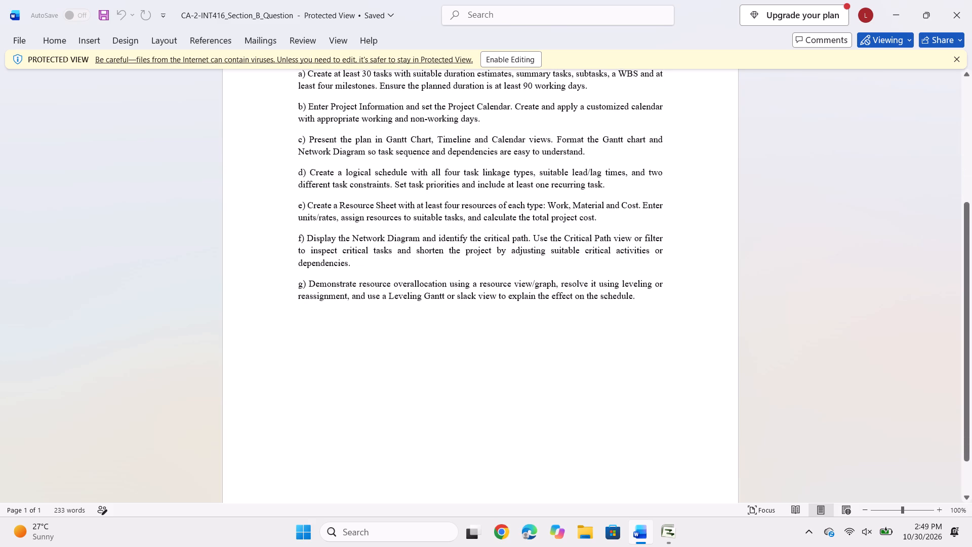
{"action": "scroll", "coordinate": [477, 329], "scroll_direction": "right", "scroll_amount": 1}
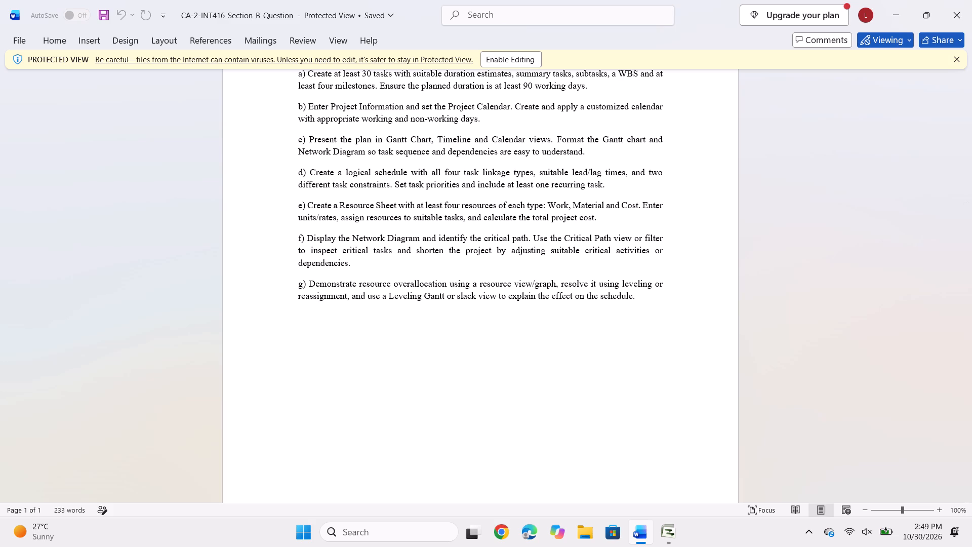
{"action": "left_click_drag", "start_coordinate": [477, 329], "coordinate": [498, 349]}
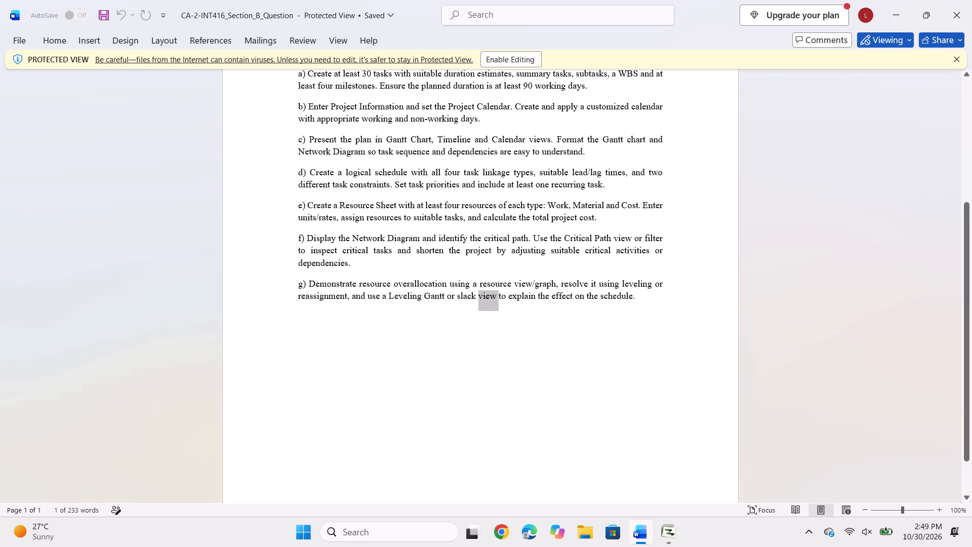
{"action": "left_click", "coordinate": [498, 349]}
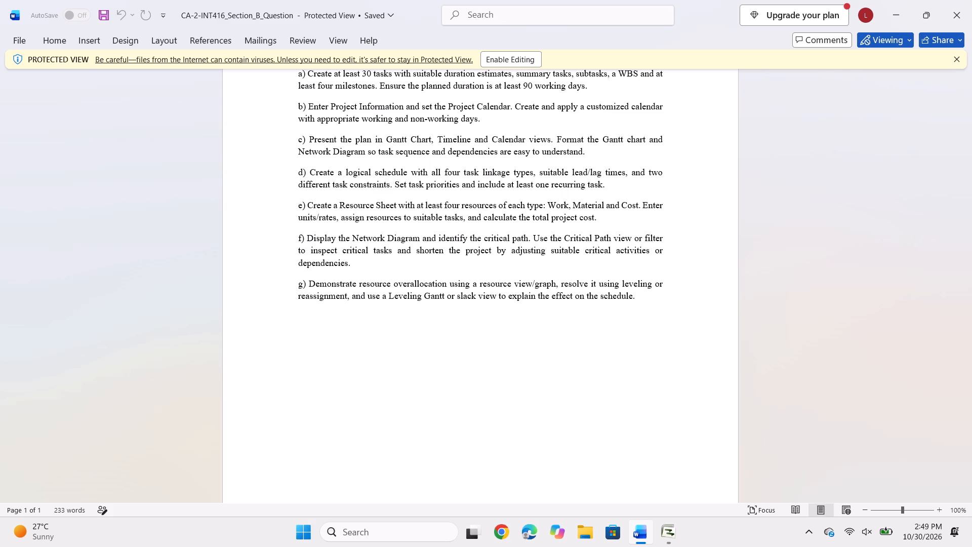
Switch to Microsoft Project and examine the Resource Graph, Resource Sheet and Resource Usage views, ending on the Resource Sheet.
{"action": "left_click", "coordinate": [671, 540]}
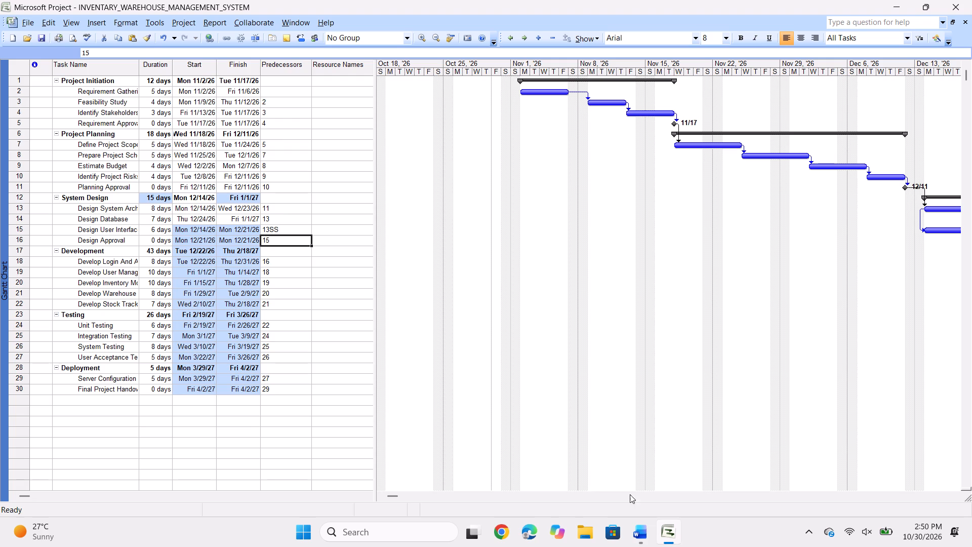
{"action": "left_click", "coordinate": [64, 27]}
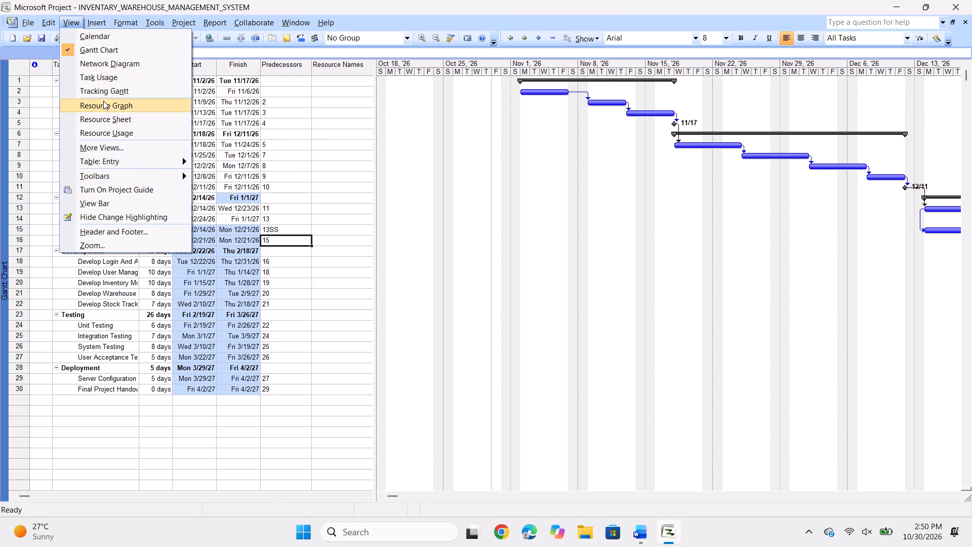
{"action": "left_click", "coordinate": [103, 101]}
{"action": "scroll", "coordinate": [382, 203], "scroll_direction": "up", "scroll_amount": 6}
{"action": "scroll", "coordinate": [382, 203], "scroll_direction": "down", "scroll_amount": 5}
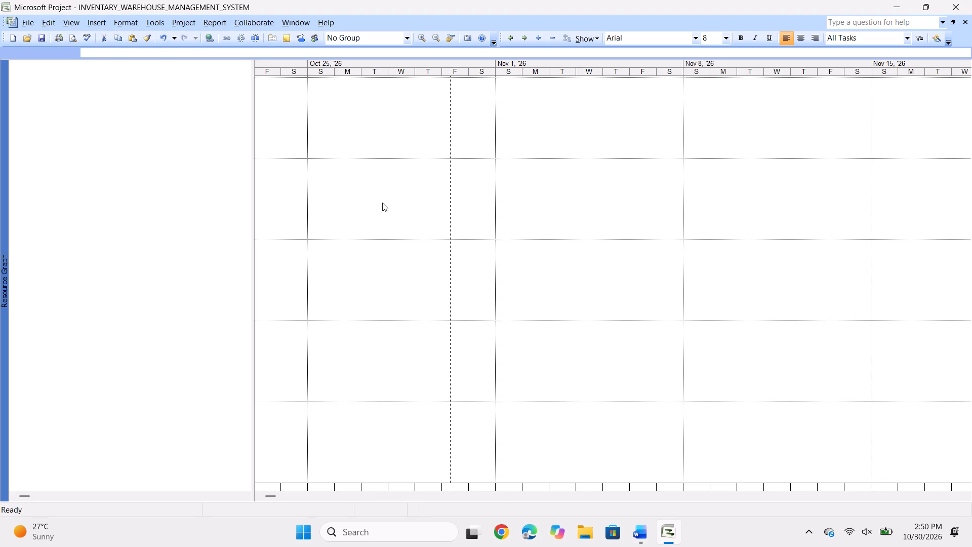
{"action": "scroll", "coordinate": [382, 203], "scroll_direction": "down", "scroll_amount": 2}
{"action": "left_click", "coordinate": [71, 23]}
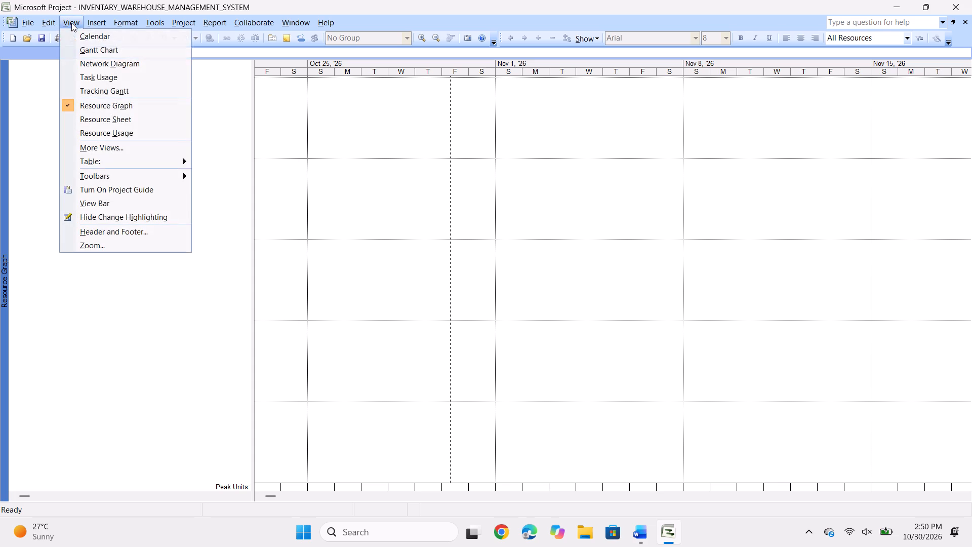
{"action": "left_click", "coordinate": [114, 123]}
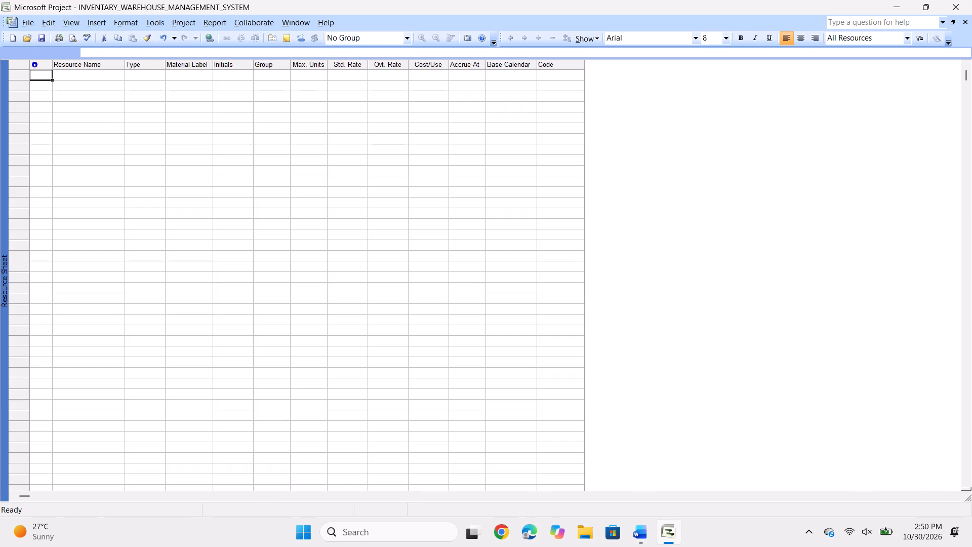
{"action": "left_click", "coordinate": [67, 23]}
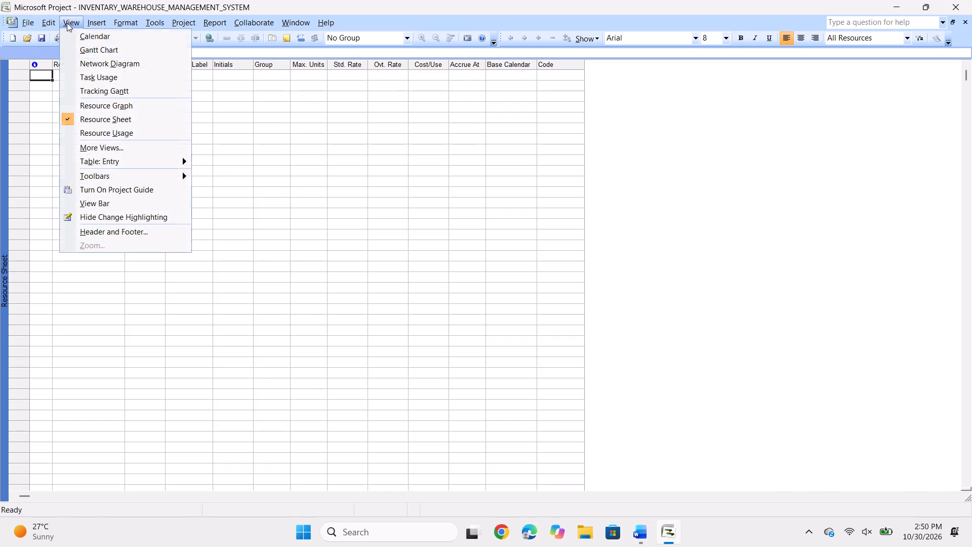
{"action": "left_click", "coordinate": [110, 130]}
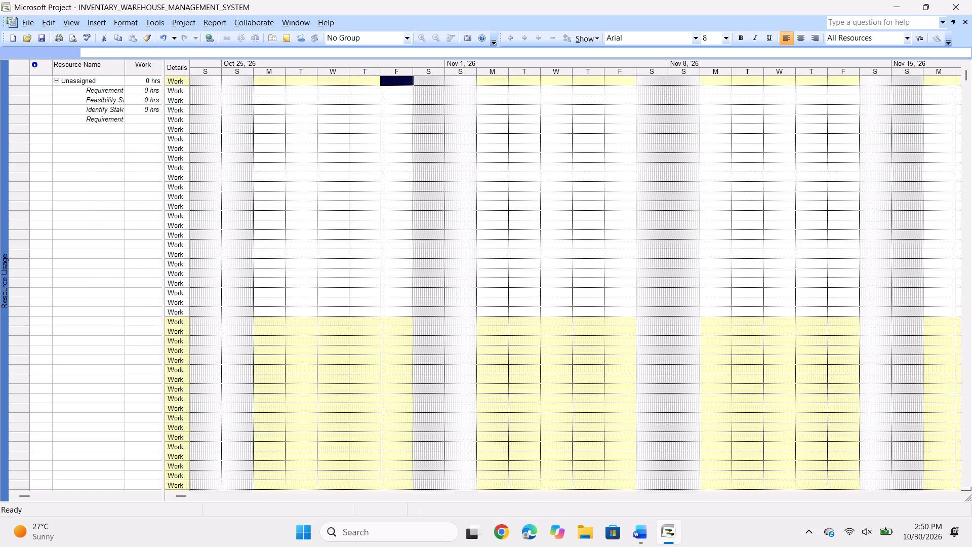
{"action": "scroll", "coordinate": [147, 173], "scroll_direction": "down", "scroll_amount": 2}
{"action": "scroll", "coordinate": [144, 167], "scroll_direction": "up", "scroll_amount": 4}
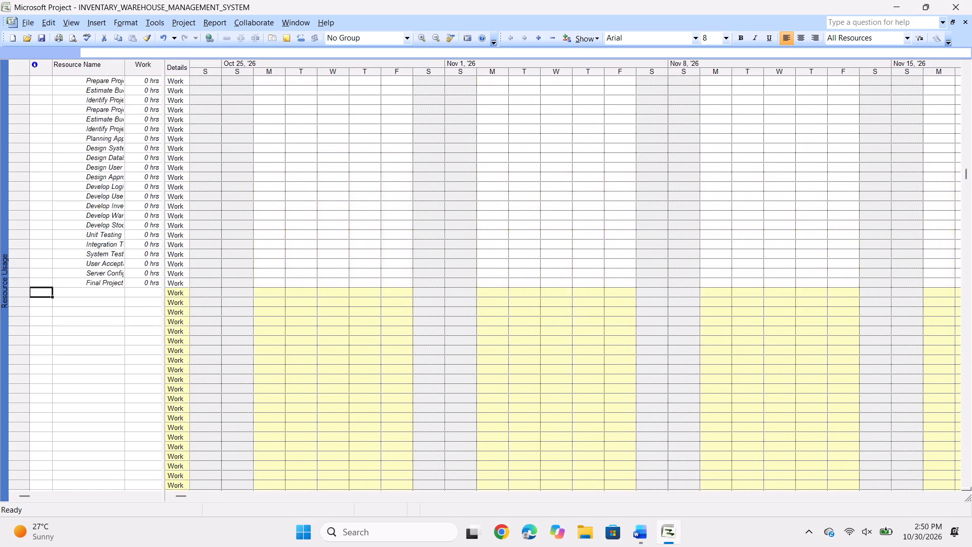
{"action": "scroll", "coordinate": [144, 167], "scroll_direction": "up", "scroll_amount": 3}
{"action": "scroll", "coordinate": [257, 204], "scroll_direction": "up", "scroll_amount": 2}
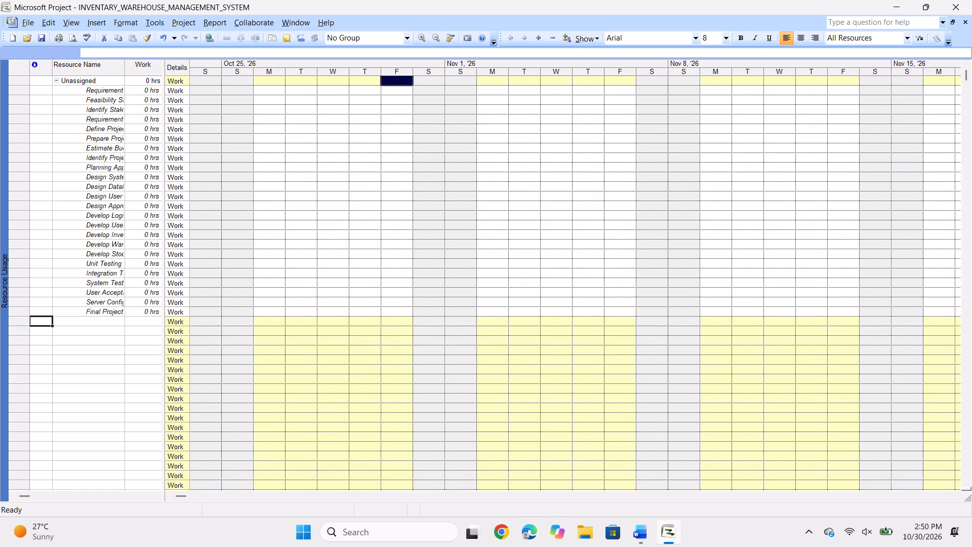
{"action": "left_click", "coordinate": [69, 21]}
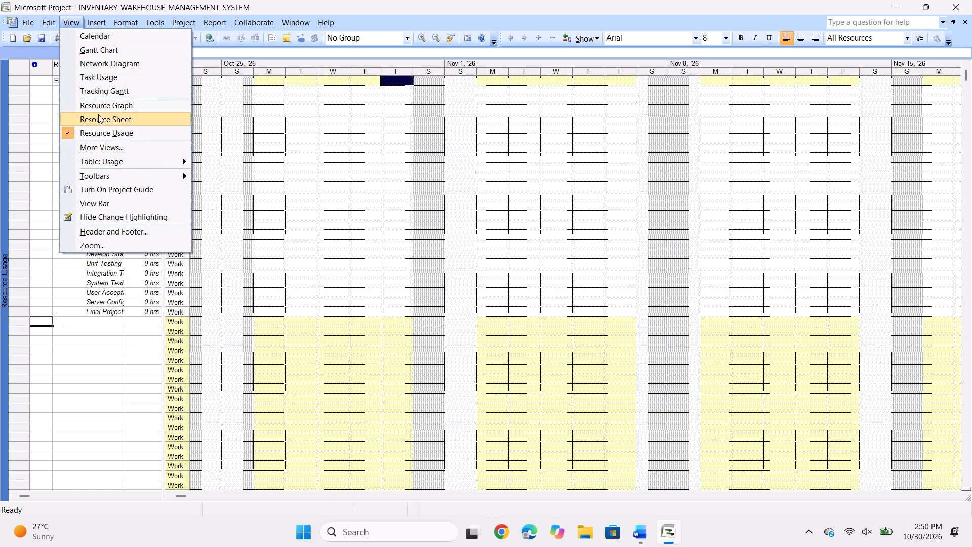
{"action": "left_click", "coordinate": [100, 116]}
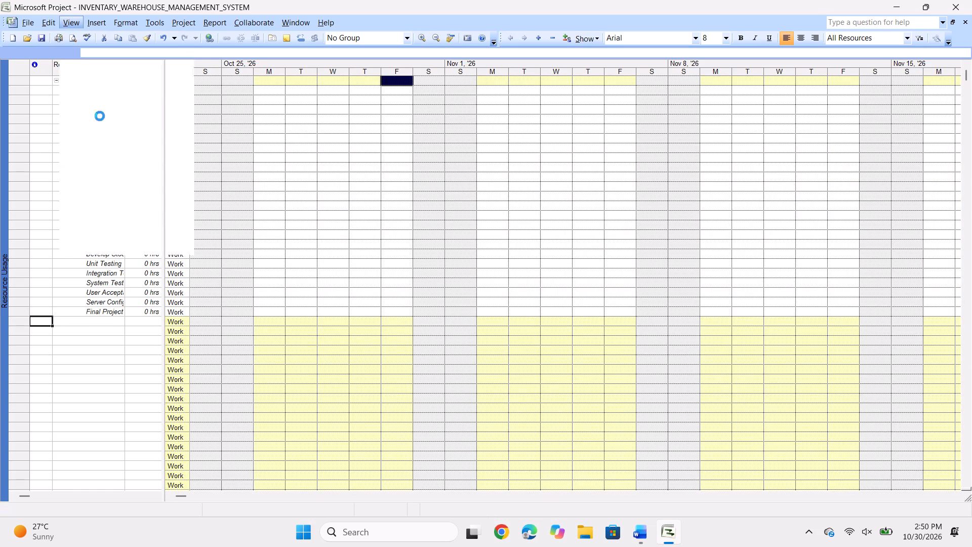
{"action": "left_click", "coordinate": [72, 77]}
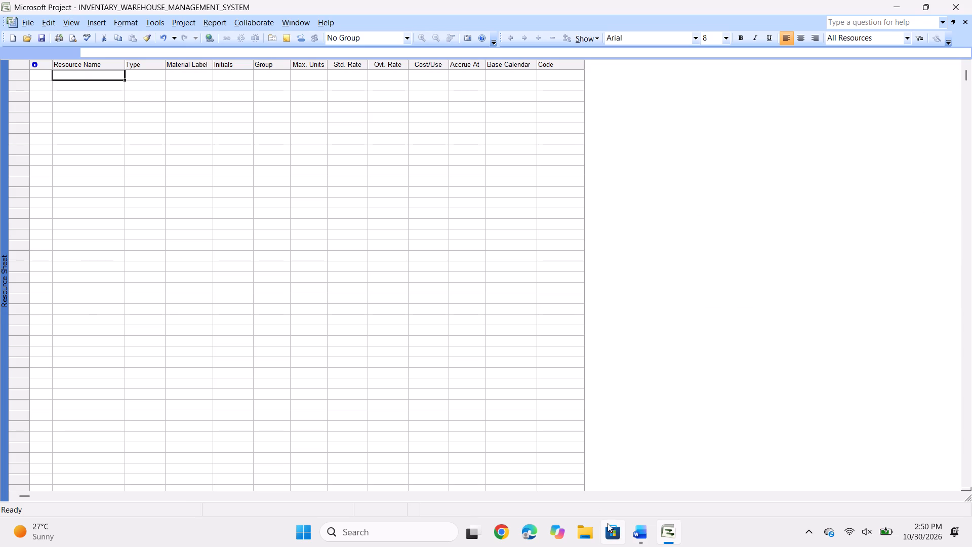
Switch to the Word question document and reread the assignment requirements from the beginning.
{"action": "left_click", "coordinate": [636, 530]}
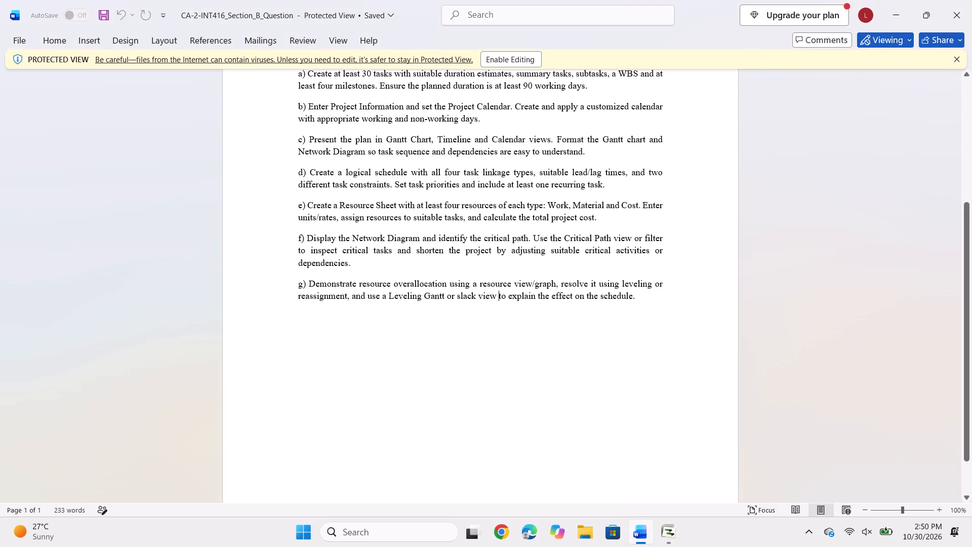
{"action": "scroll", "coordinate": [523, 392], "scroll_direction": "up", "scroll_amount": 1}
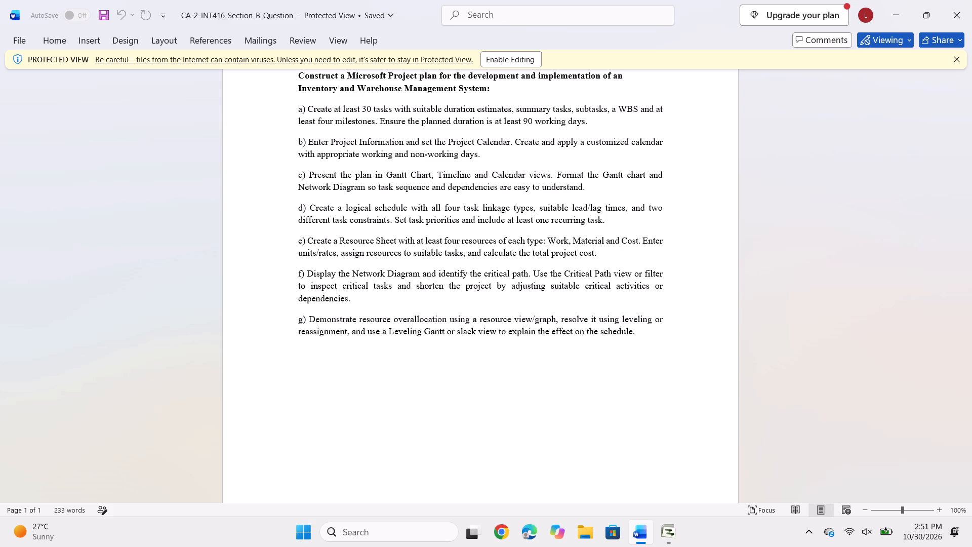
{"action": "scroll", "coordinate": [523, 392], "scroll_direction": "up", "scroll_amount": 6}
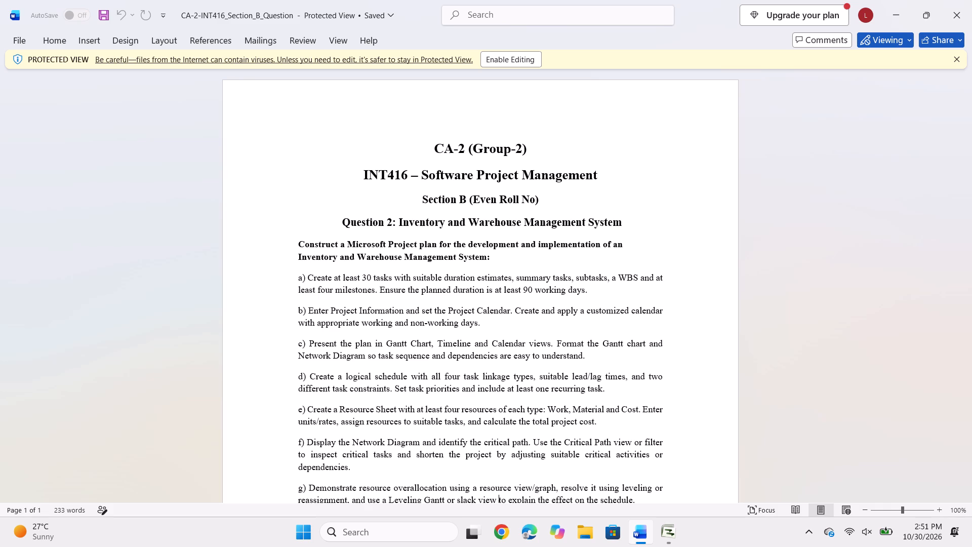
{"action": "left_click", "coordinate": [523, 392]}
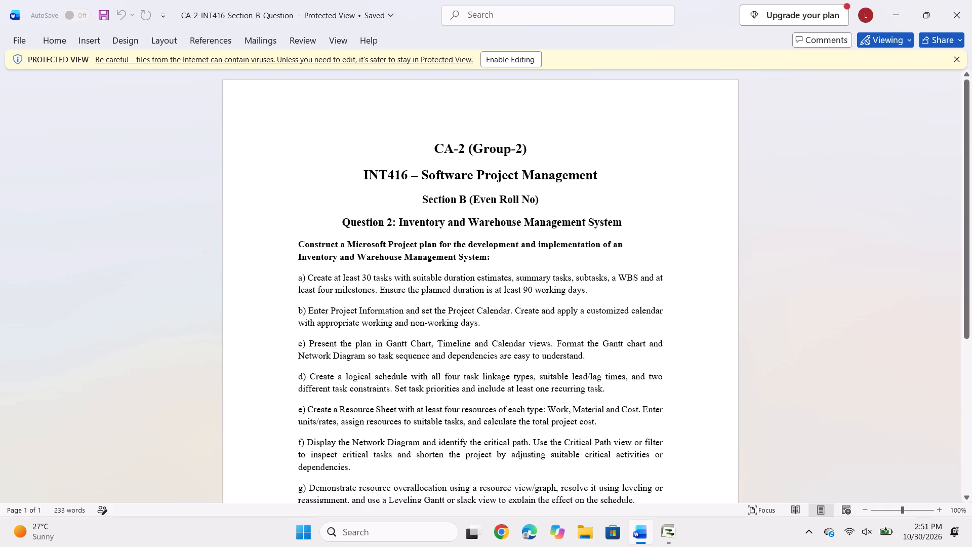
Switch back to Microsoft Project, display the Gantt Chart view and look over the task dates and predecessors.
{"action": "left_click", "coordinate": [663, 546]}
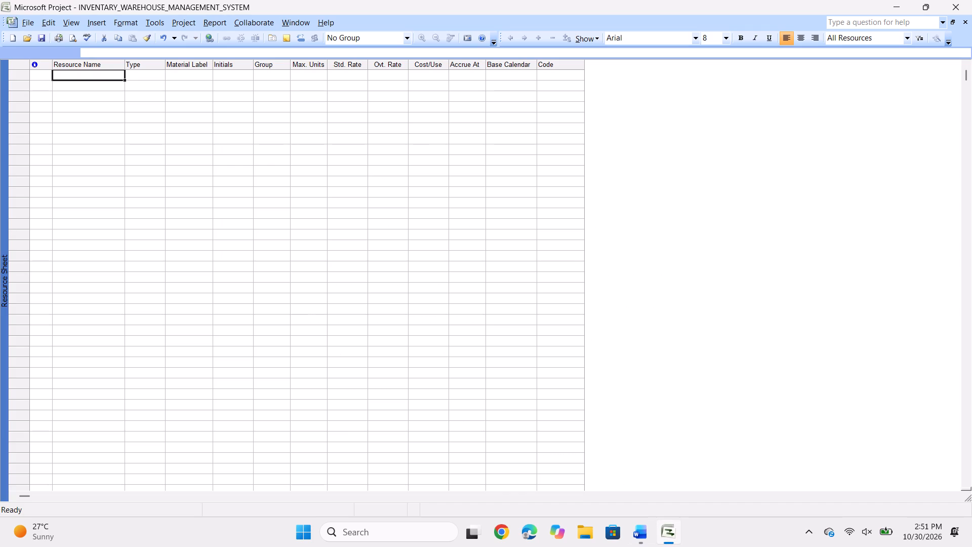
{"action": "left_click", "coordinate": [65, 20]}
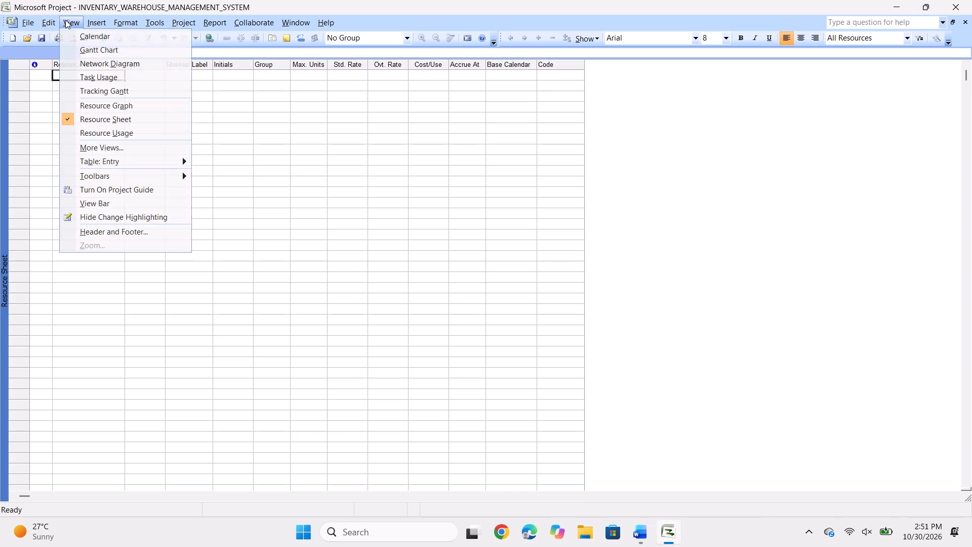
{"action": "left_click", "coordinate": [84, 45]}
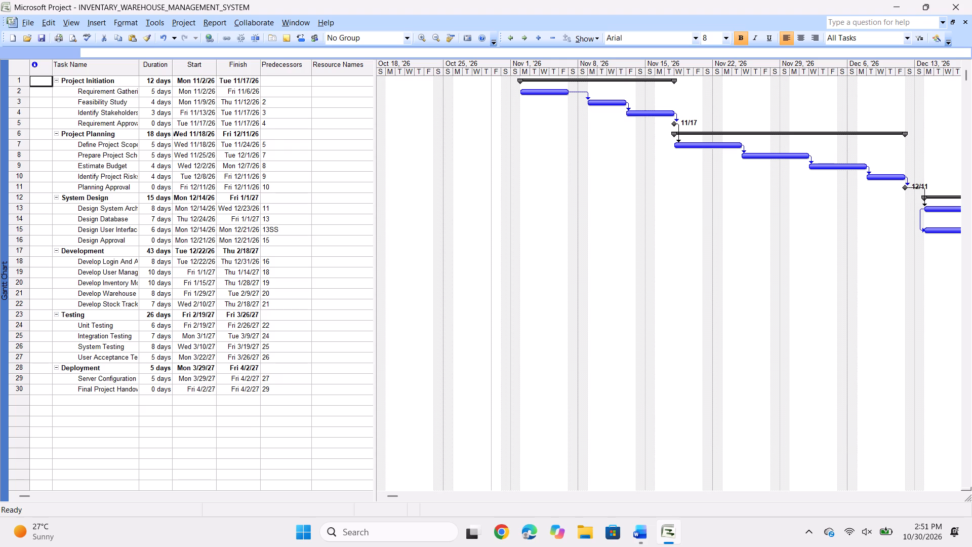
{"action": "scroll", "coordinate": [372, 216], "scroll_direction": "up", "scroll_amount": 2}
{"action": "scroll", "coordinate": [196, 251], "scroll_direction": "right", "scroll_amount": 3}
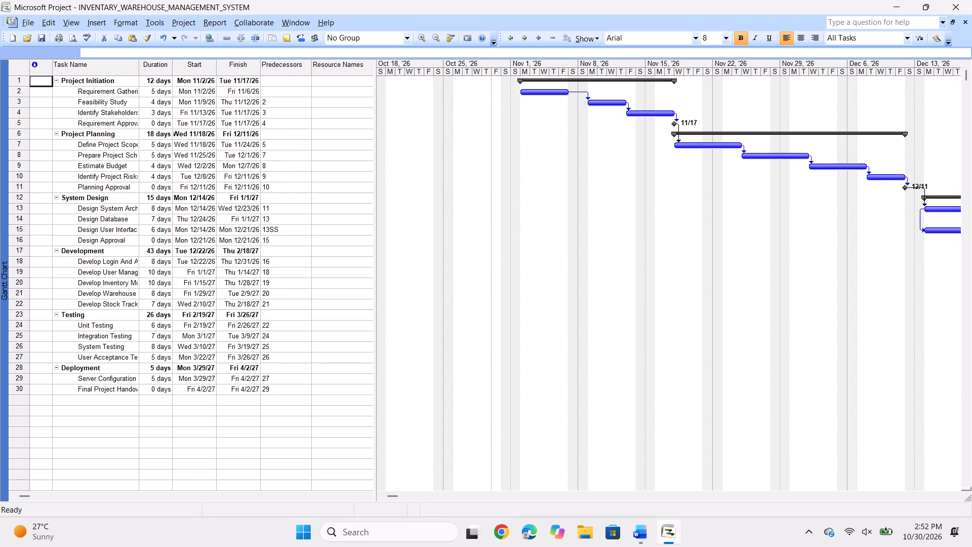
{"action": "left_click_drag", "start_coordinate": [196, 251], "coordinate": [222, 319]}
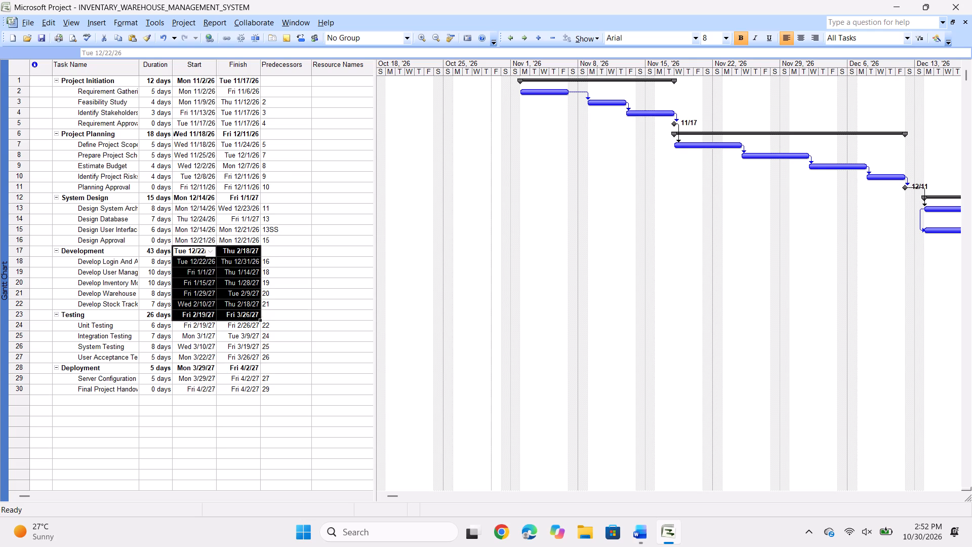
{"action": "left_click_drag", "start_coordinate": [222, 319], "coordinate": [228, 327]}
{"action": "left_click", "coordinate": [290, 311]}
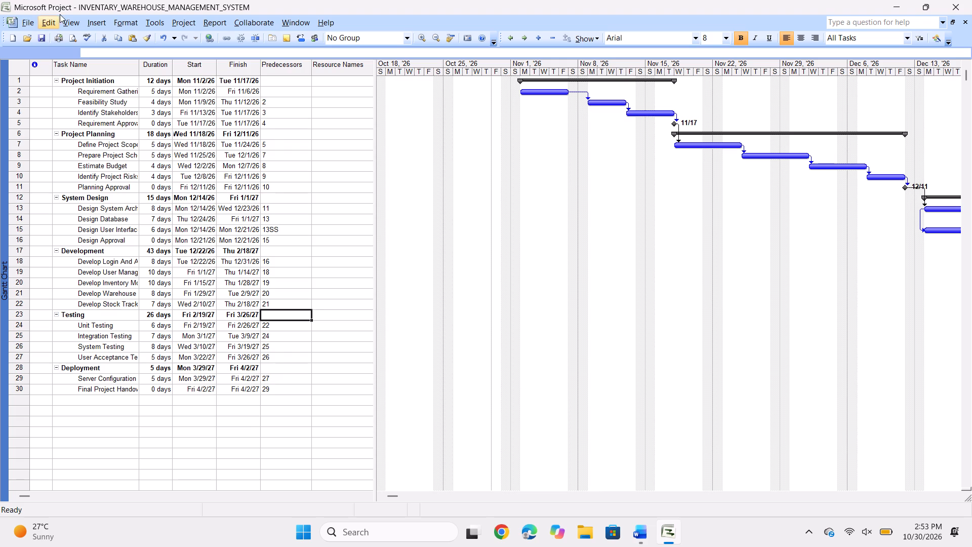
Display the Network Diagram view, look over the task boxes and their links, and return to the Gantt Chart view.
{"action": "left_click", "coordinate": [72, 21]}
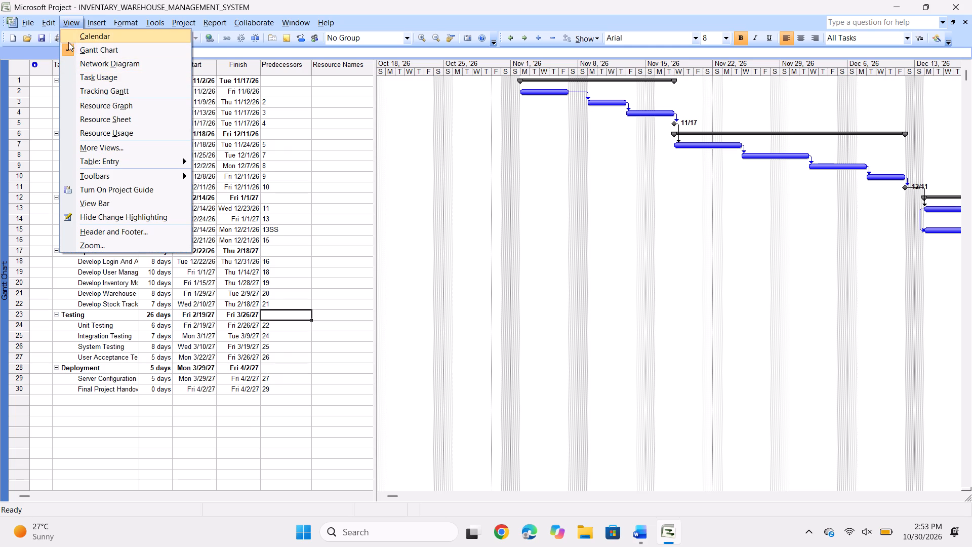
{"action": "left_click", "coordinate": [103, 62]}
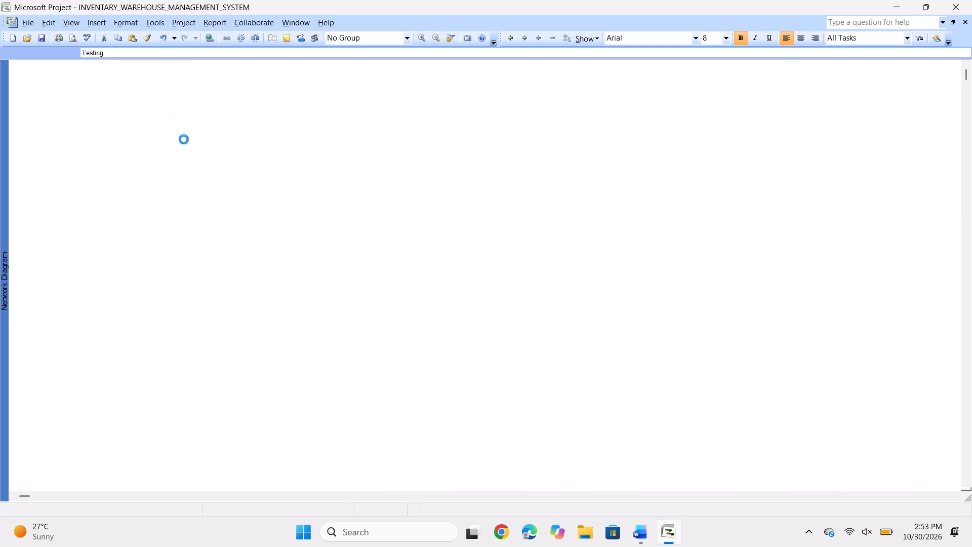
{"action": "scroll", "coordinate": [209, 159], "scroll_direction": "down", "scroll_amount": 1, "text": "ctrl"}
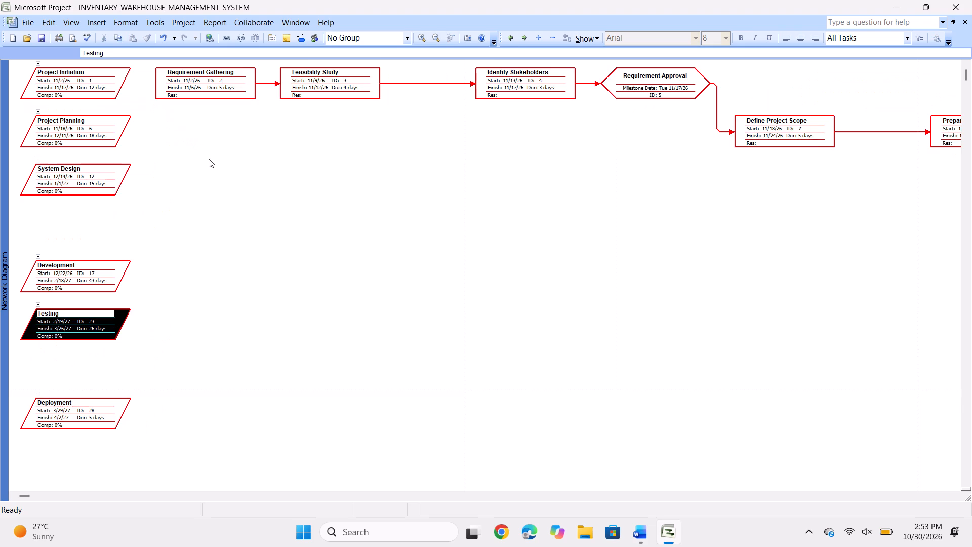
{"action": "scroll", "coordinate": [209, 159], "scroll_direction": "down", "scroll_amount": 1}
{"action": "scroll", "coordinate": [209, 167], "scroll_direction": "up", "scroll_amount": 2}
{"action": "scroll", "coordinate": [209, 167], "scroll_direction": "right", "scroll_amount": 1}
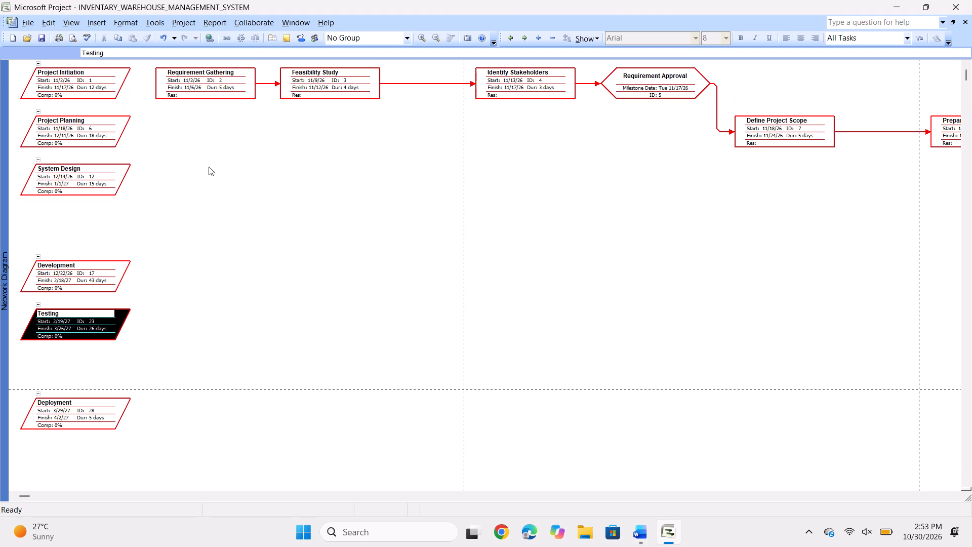
{"action": "scroll", "coordinate": [209, 167], "scroll_direction": "left", "scroll_amount": 5}
{"action": "scroll", "coordinate": [502, 225], "scroll_direction": "down", "scroll_amount": 5}
{"action": "scroll", "coordinate": [502, 225], "scroll_direction": "up", "scroll_amount": 1}
{"action": "scroll", "coordinate": [502, 225], "scroll_direction": "down", "scroll_amount": 1}
{"action": "scroll", "coordinate": [502, 225], "scroll_direction": "up", "scroll_amount": 9}
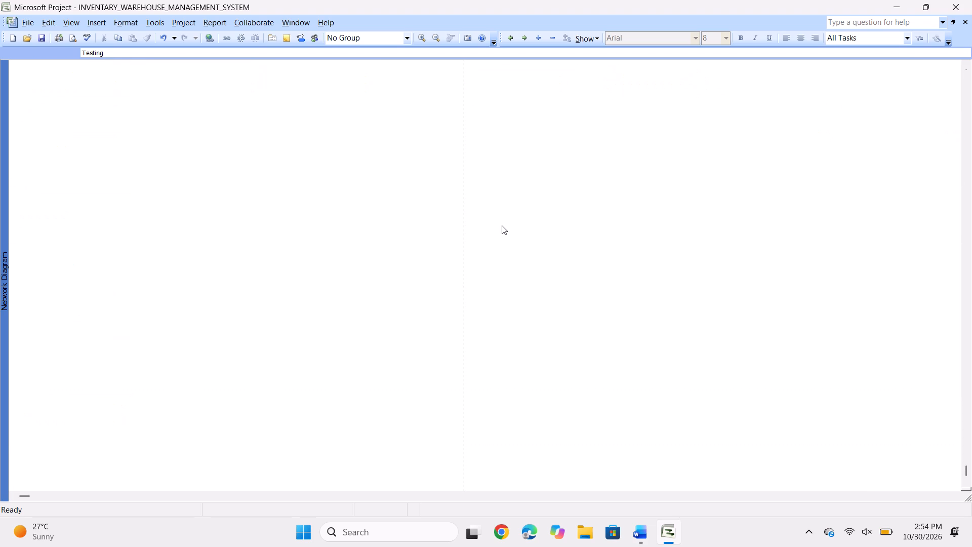
{"action": "scroll", "coordinate": [502, 225], "scroll_direction": "up", "scroll_amount": 8}
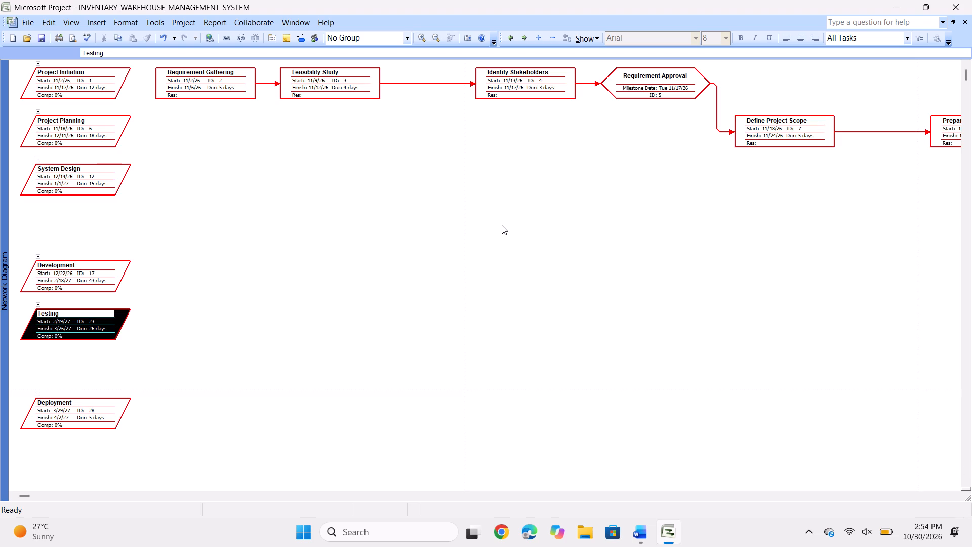
{"action": "left_click", "coordinate": [74, 23]}
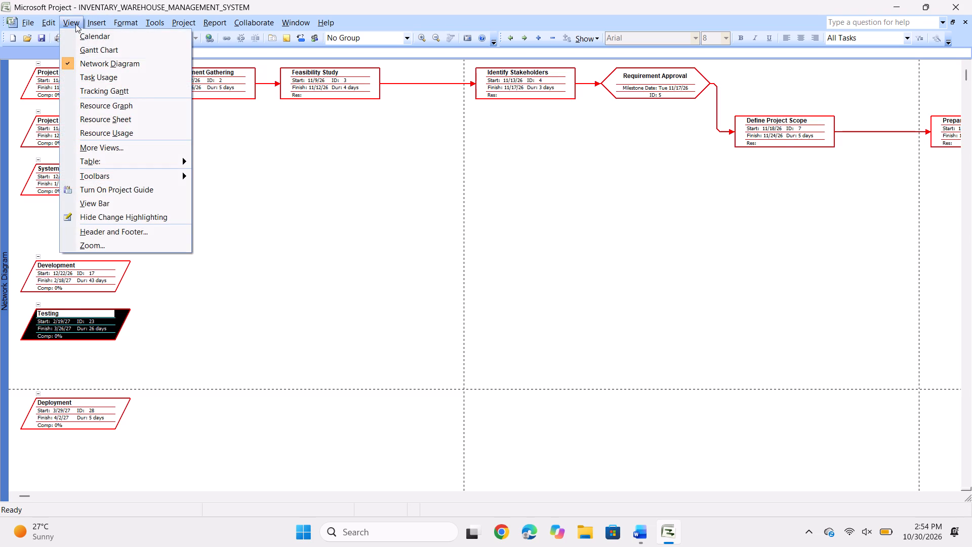
{"action": "left_click", "coordinate": [108, 51]}
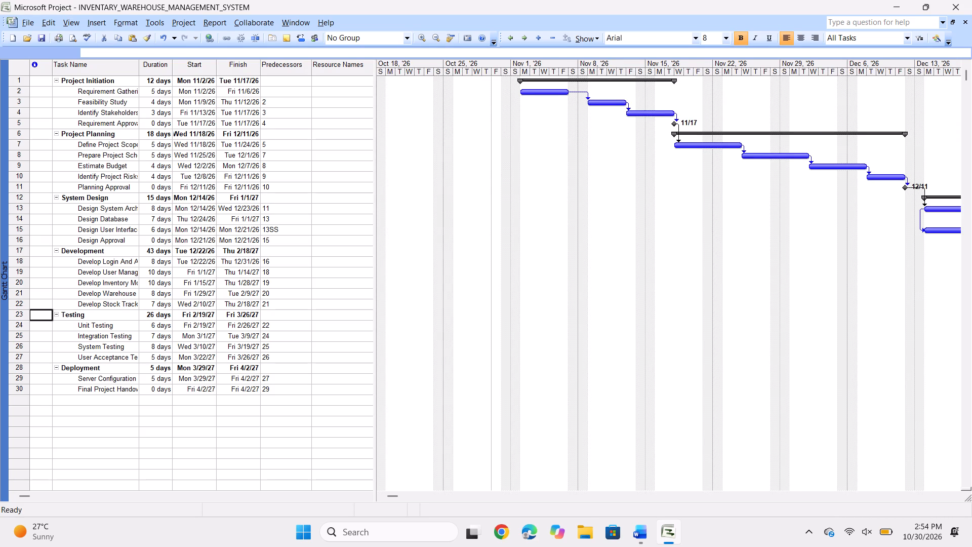
{"action": "left_click", "coordinate": [512, 545]}
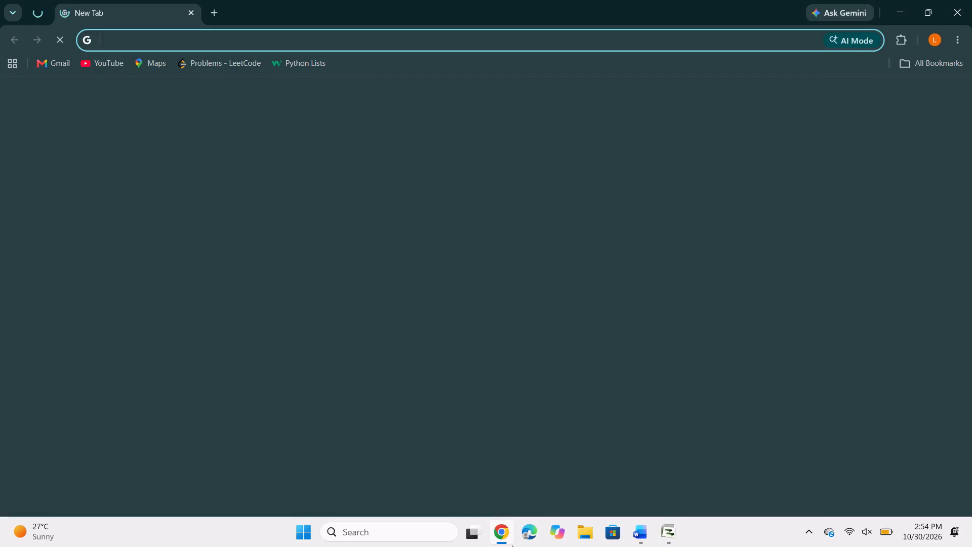
{"action": "key", "text": "c"}
{"action": "key", "text": "Return"}
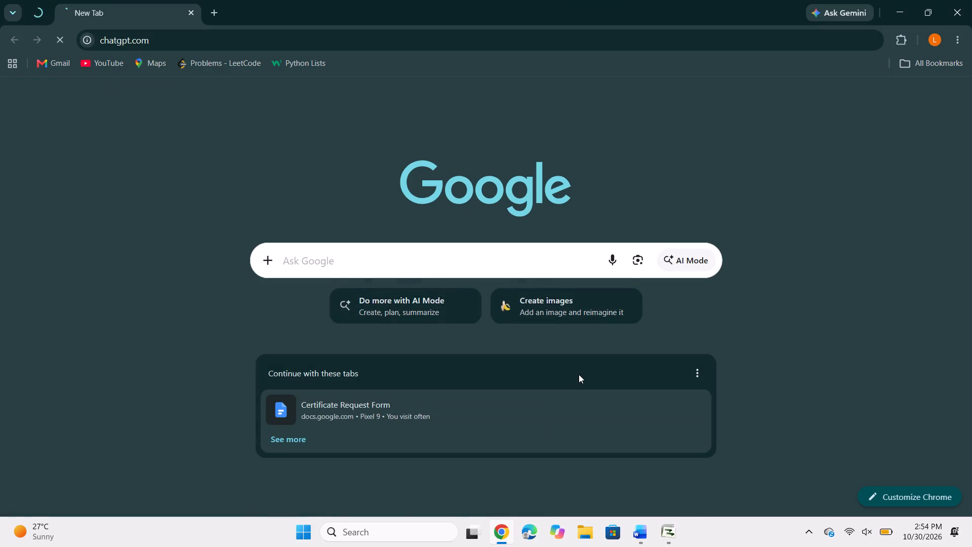
{"action": "key", "text": "alt+Tab"}
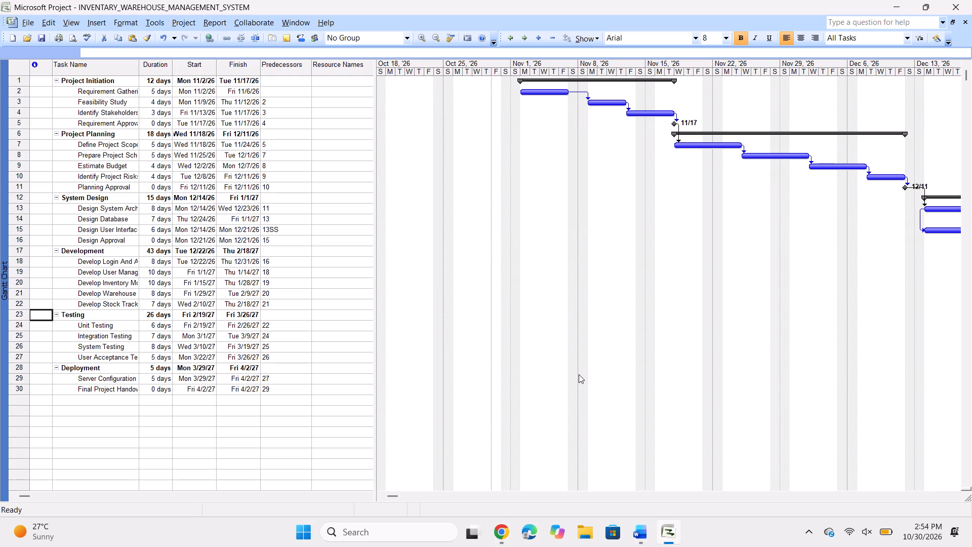
{"action": "key", "text": "alt+Tab"}
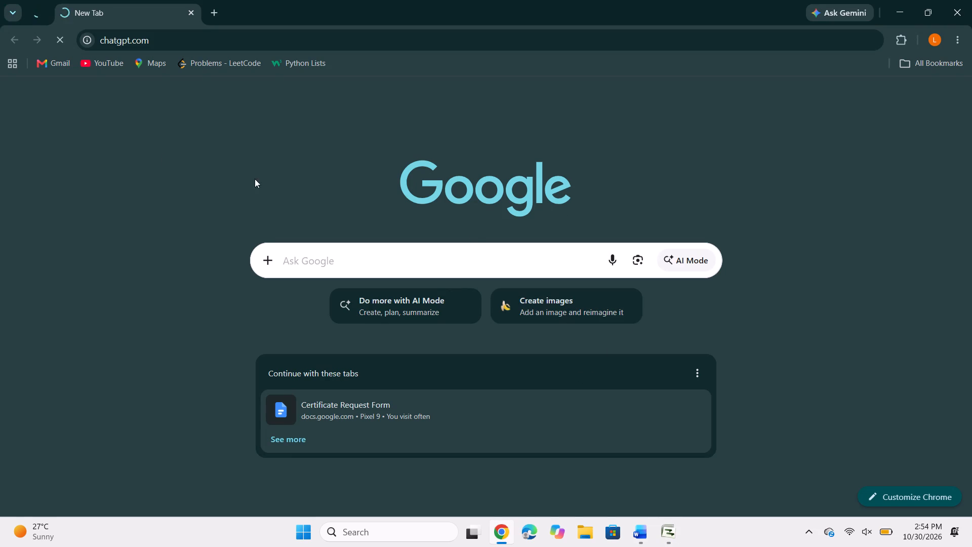
{"action": "left_click", "coordinate": [38, 13]}
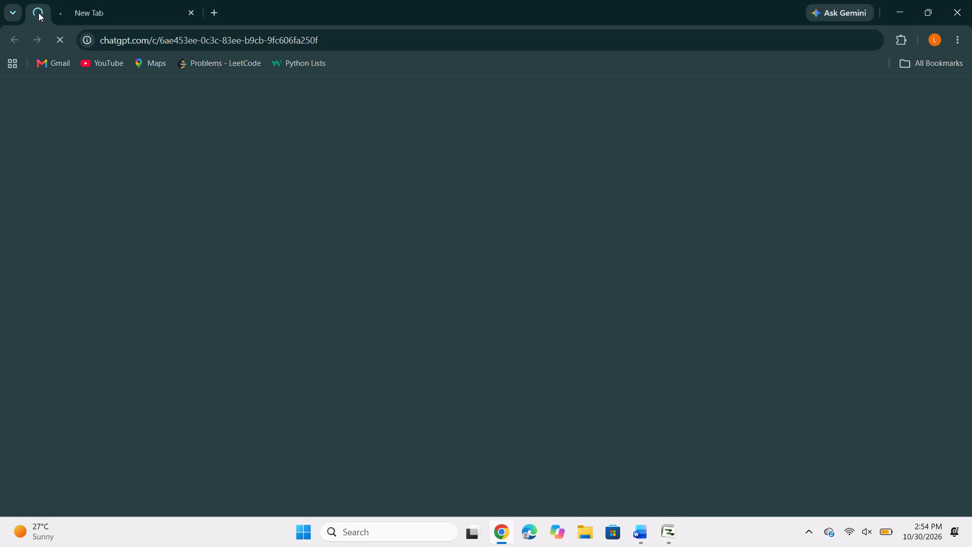
{"action": "left_click", "coordinate": [74, 9]}
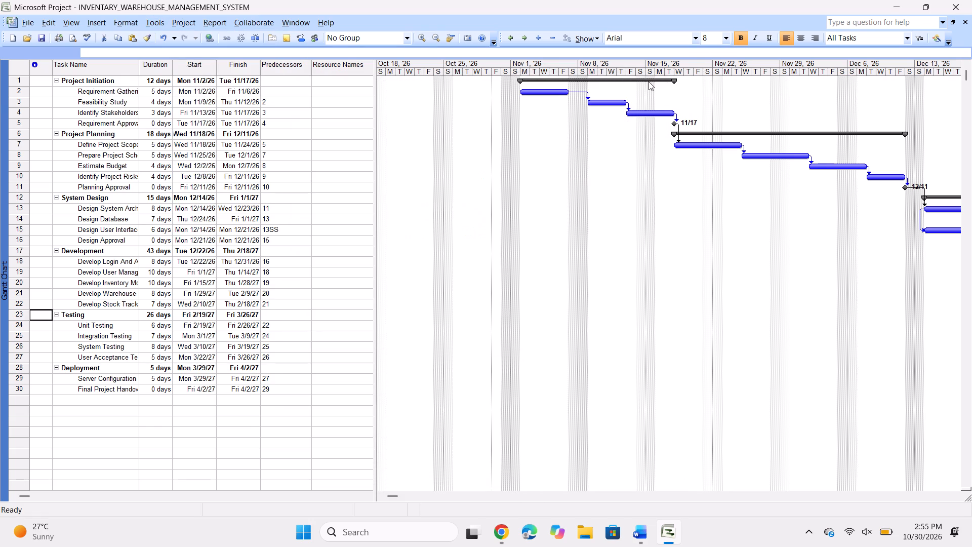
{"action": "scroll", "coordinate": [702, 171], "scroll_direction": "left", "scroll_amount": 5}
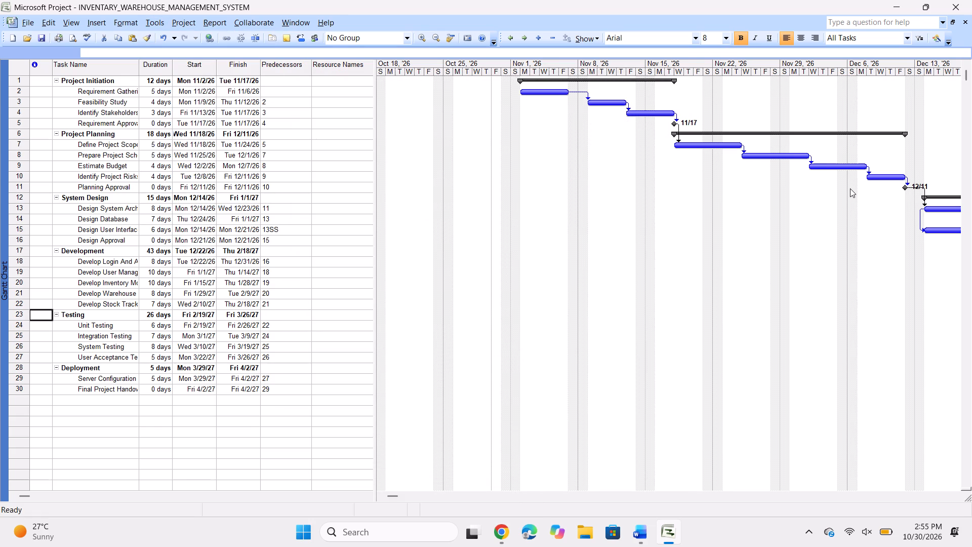
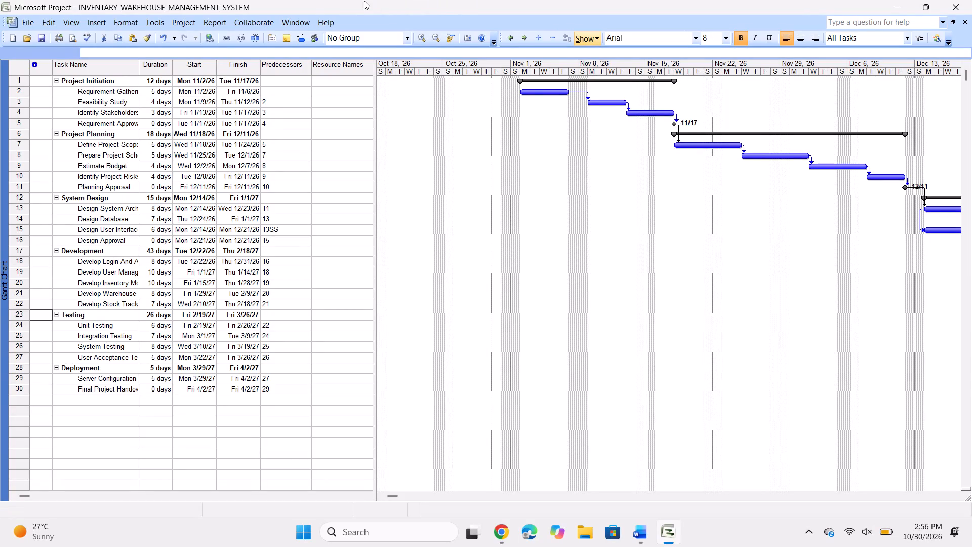
Capture a screen snip of the list of available views, from Calendar down to Resource Usage.
{"action": "left_click", "coordinate": [69, 26]}
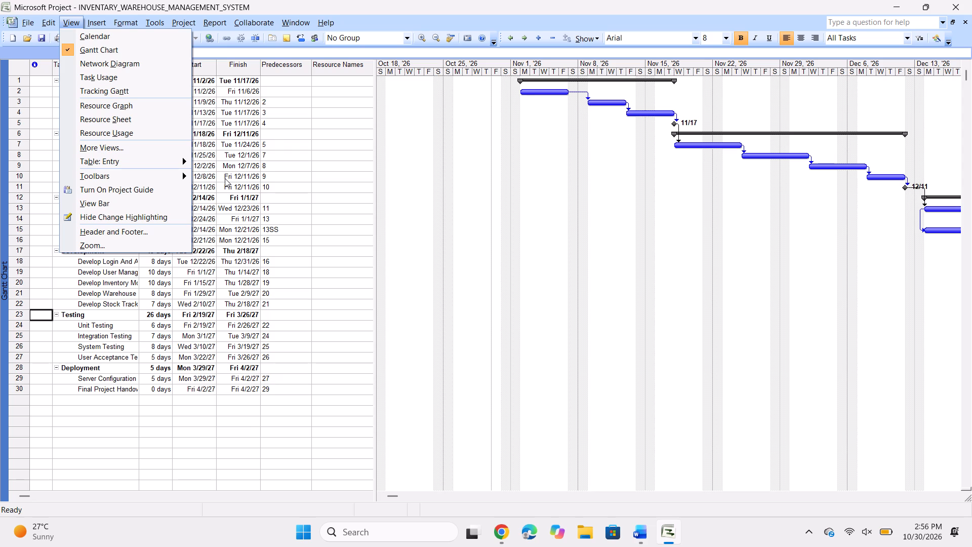
{"action": "left_click", "coordinate": [225, 178]}
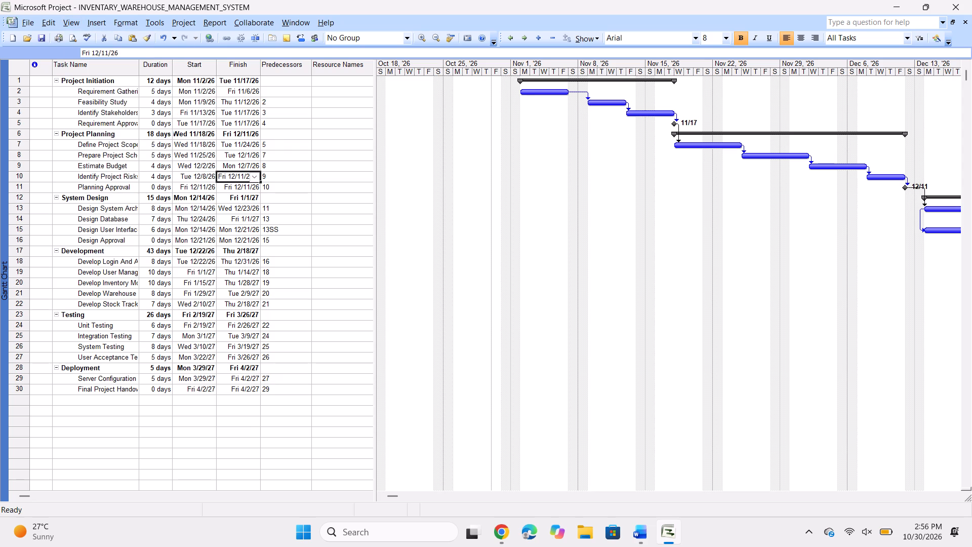
{"action": "left_click", "coordinate": [62, 25]}
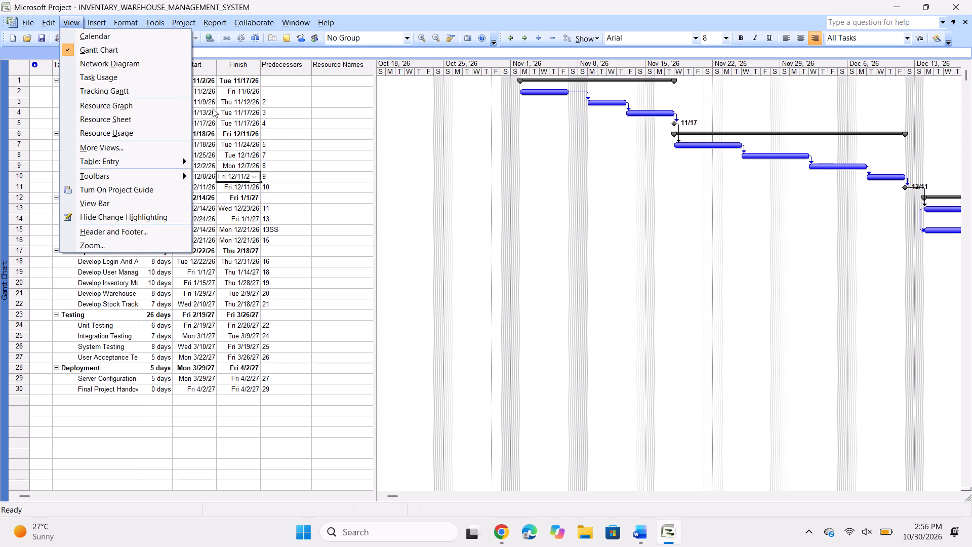
{"action": "key", "text": "Print"}
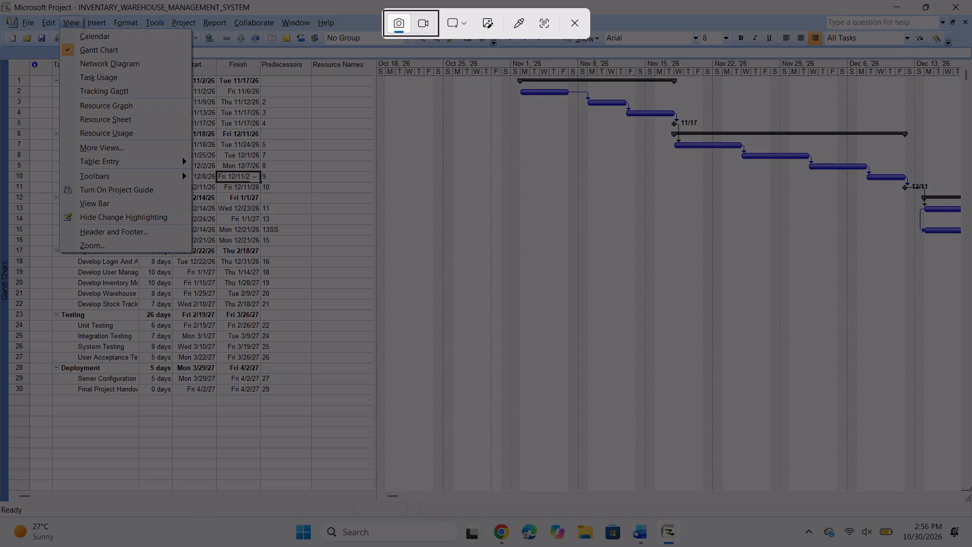
{"action": "left_click", "coordinate": [57, 19]}
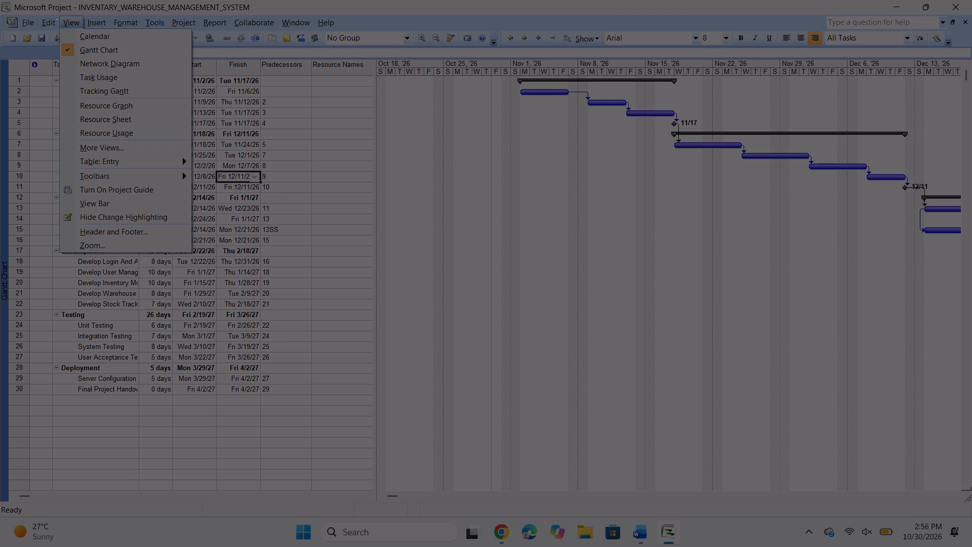
{"action": "left_click_drag", "start_coordinate": [69, 30], "coordinate": [183, 141]}
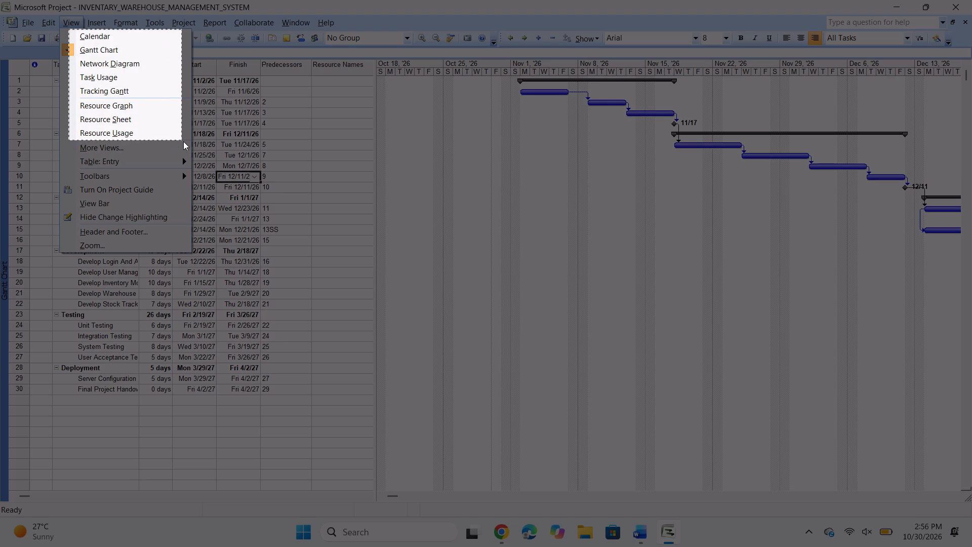
{"action": "left_click_drag", "start_coordinate": [183, 141], "coordinate": [185, 141]}
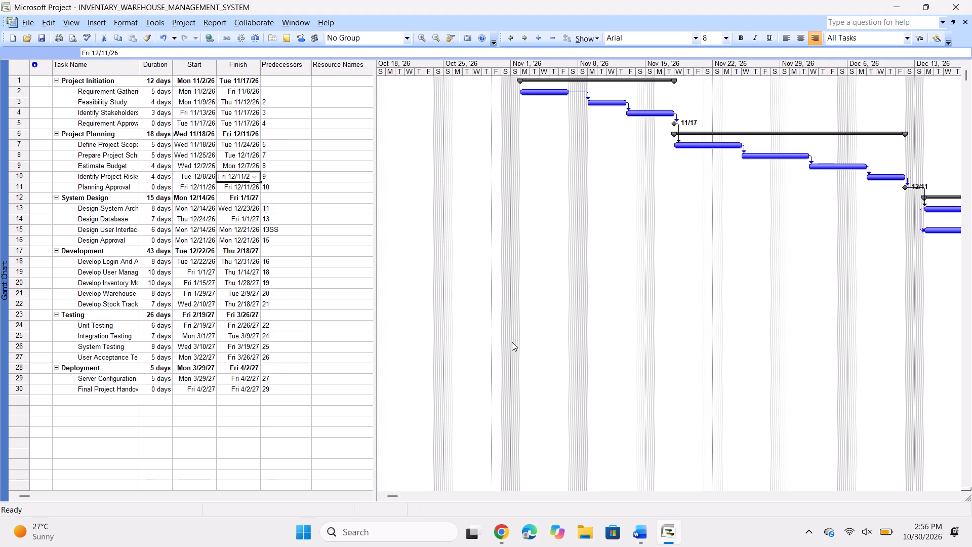
Switch to Word and read through assignment requirements a to g in the CA-2 question document.
{"action": "left_click", "coordinate": [633, 521]}
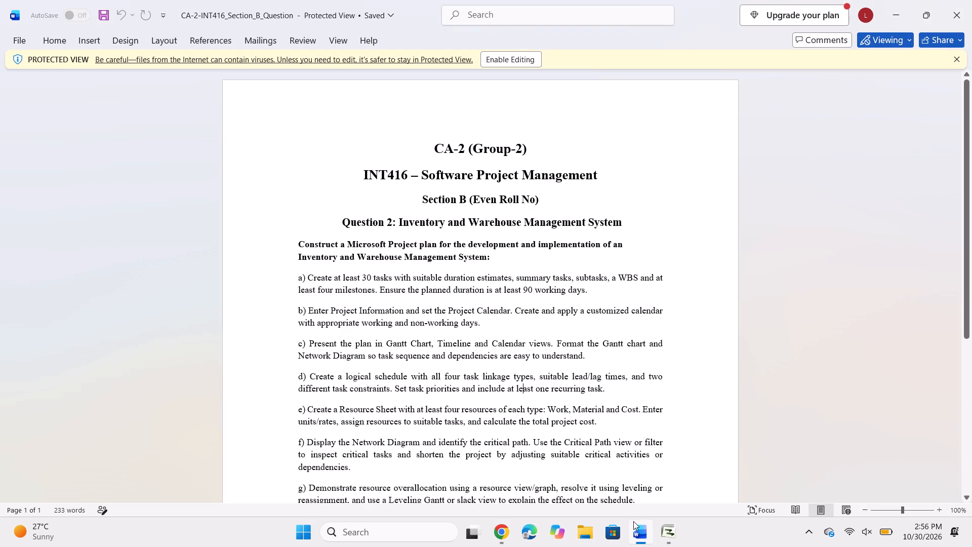
{"action": "scroll", "coordinate": [633, 521], "scroll_direction": "down", "scroll_amount": 2}
{"action": "scroll", "coordinate": [535, 345], "scroll_direction": "down", "scroll_amount": 2}
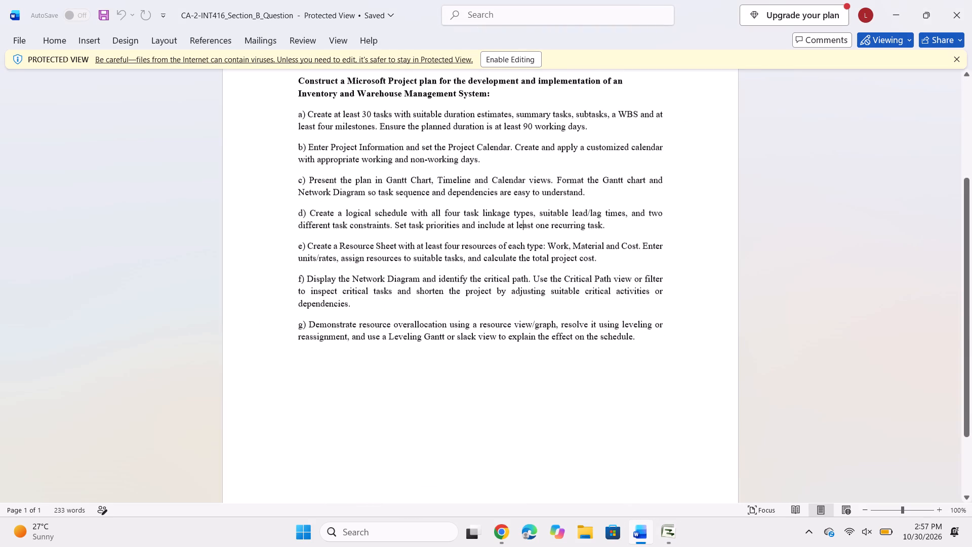
{"action": "scroll", "coordinate": [535, 345], "scroll_direction": "up", "scroll_amount": 1}
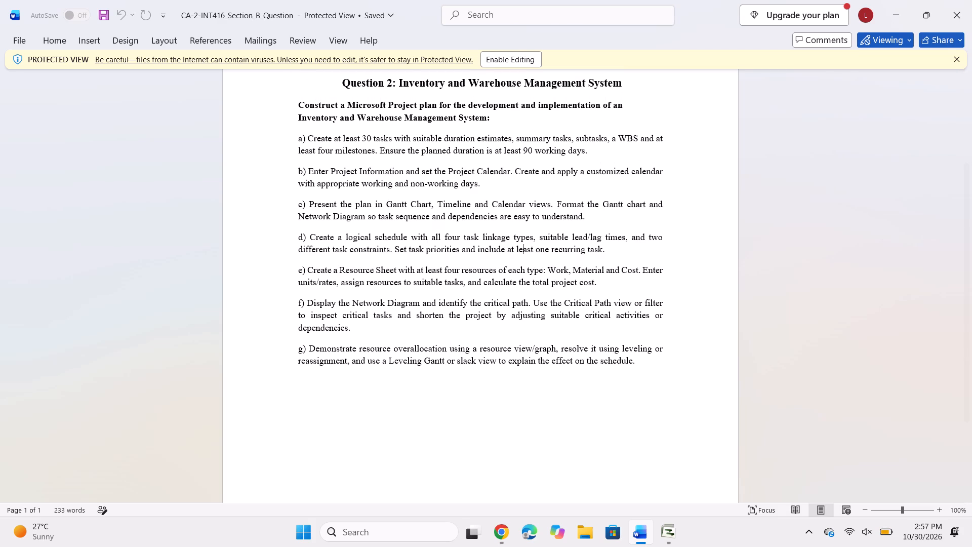
{"action": "scroll", "coordinate": [535, 345], "scroll_direction": "up", "scroll_amount": 1}
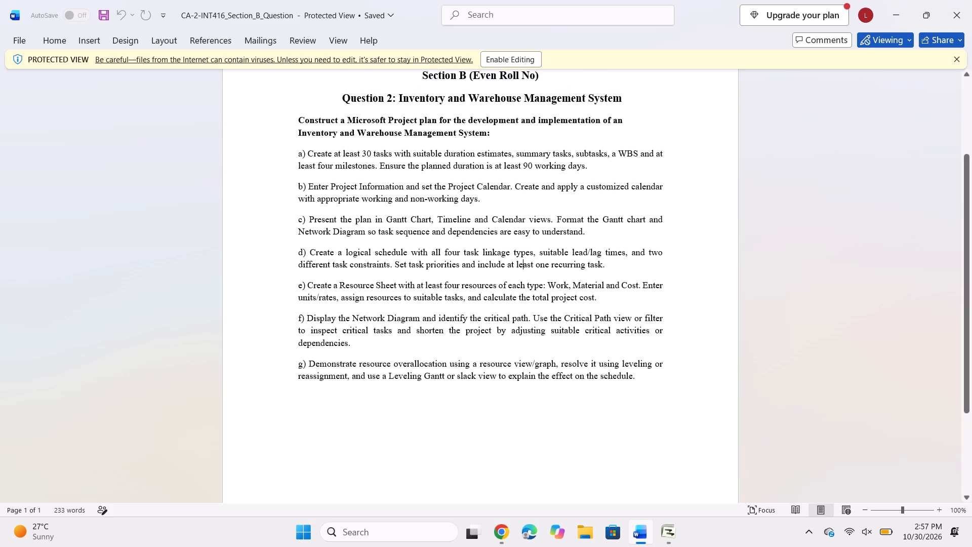
{"action": "left_click", "coordinate": [640, 387]}
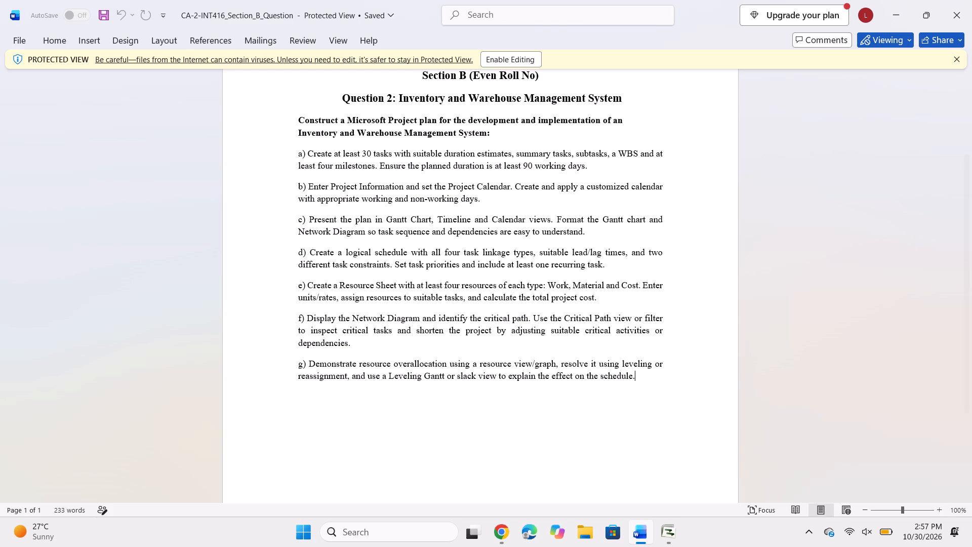
{"action": "left_click", "coordinate": [640, 387]}
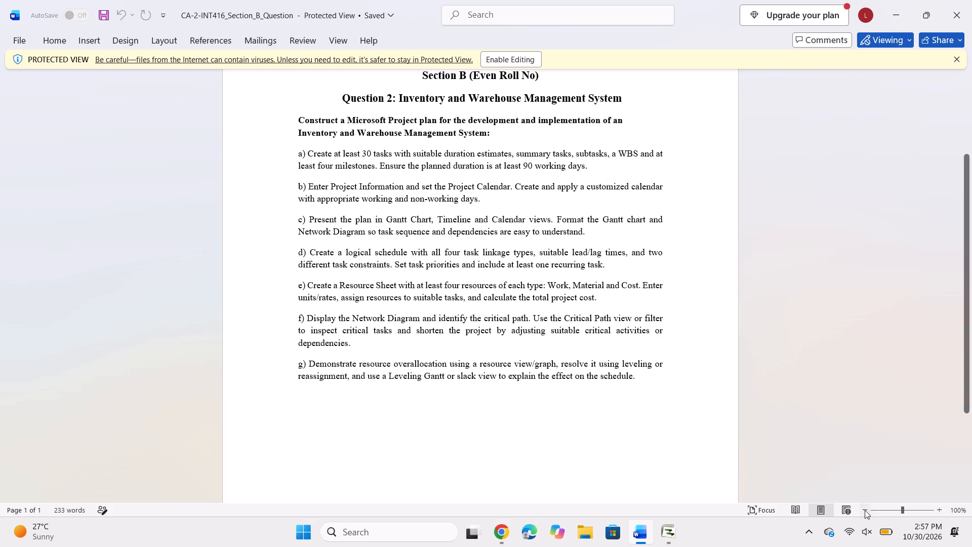
Switch back to Microsoft Project, display the Resource Sheet view and enter a first resource named "project name".
{"action": "left_click", "coordinate": [666, 532]}
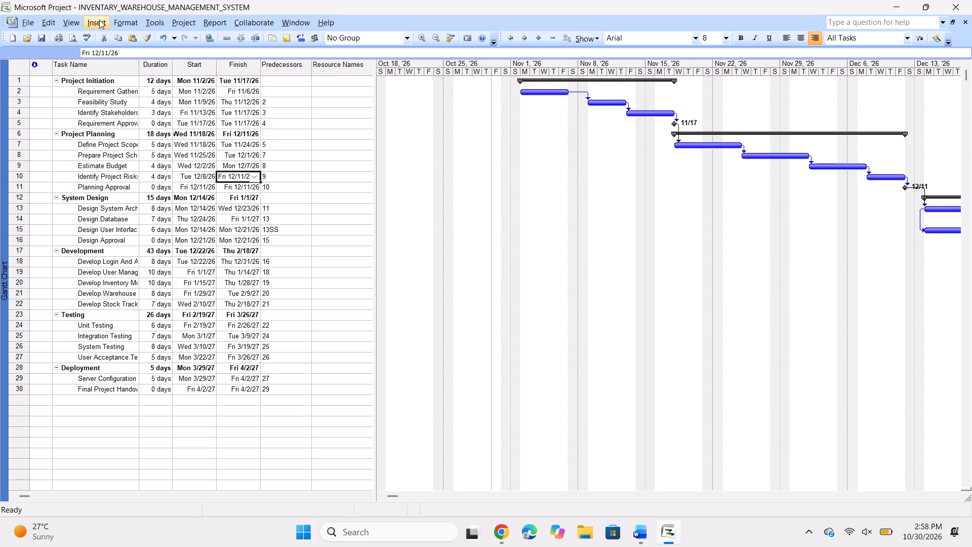
{"action": "left_click", "coordinate": [65, 17]}
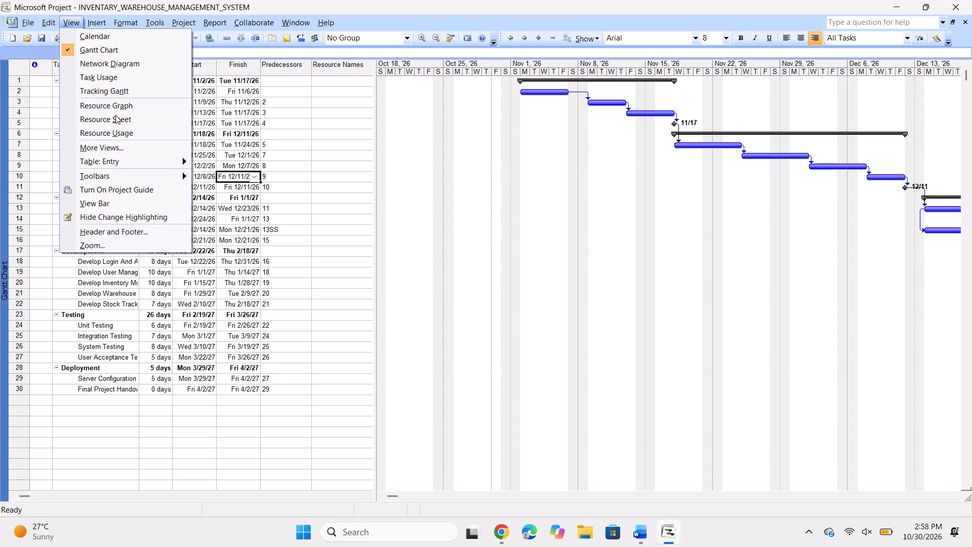
{"action": "left_click", "coordinate": [124, 121]}
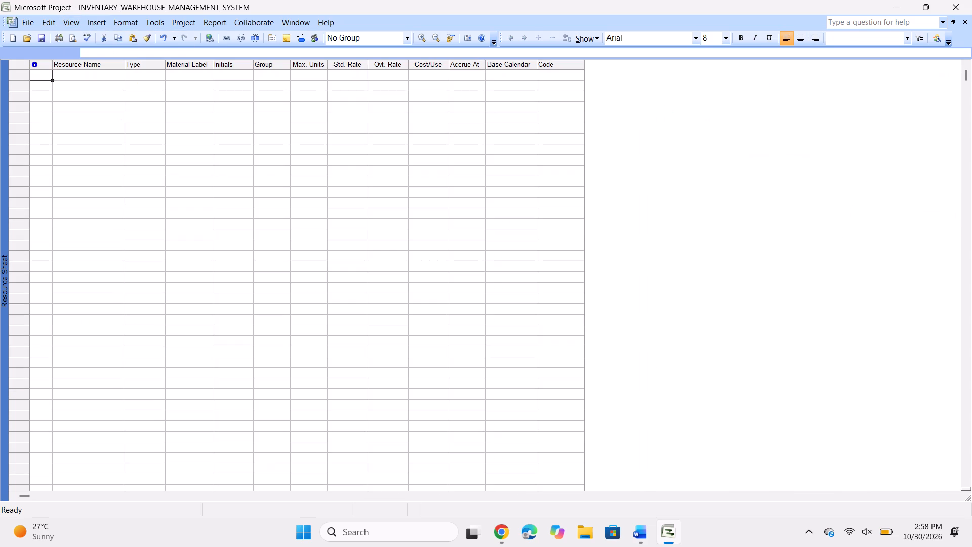
{"action": "left_click", "coordinate": [82, 75]}
{"action": "type", "text": "project"}
{"action": "key", "text": "space"}
{"action": "type", "text": "name"}
{"action": "key", "text": "Return"}
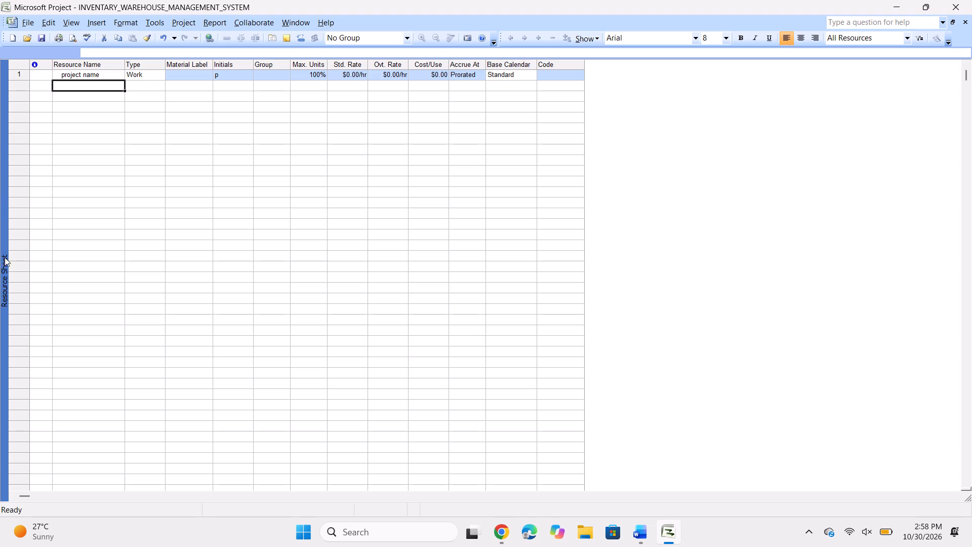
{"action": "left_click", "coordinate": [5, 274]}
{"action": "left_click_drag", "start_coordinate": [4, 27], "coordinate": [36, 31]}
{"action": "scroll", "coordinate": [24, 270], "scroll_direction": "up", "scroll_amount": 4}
Return from the Resource Sheet to the Gantt Chart view.
{"action": "left_click", "coordinate": [67, 23]}
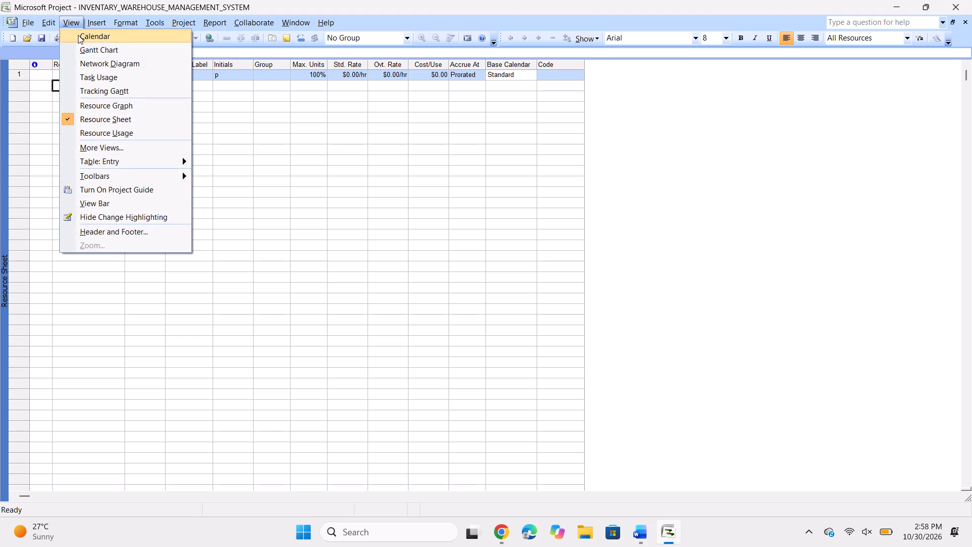
{"action": "left_click", "coordinate": [96, 50]}
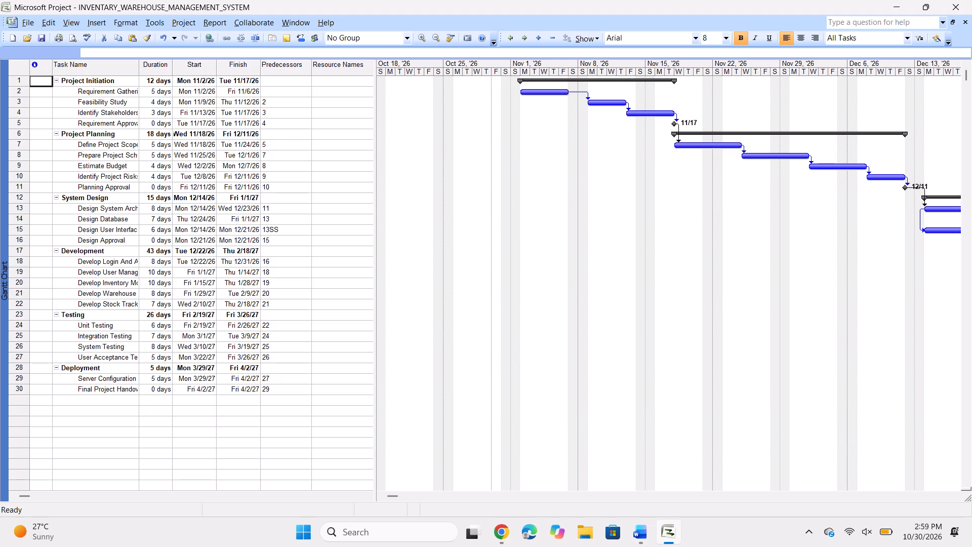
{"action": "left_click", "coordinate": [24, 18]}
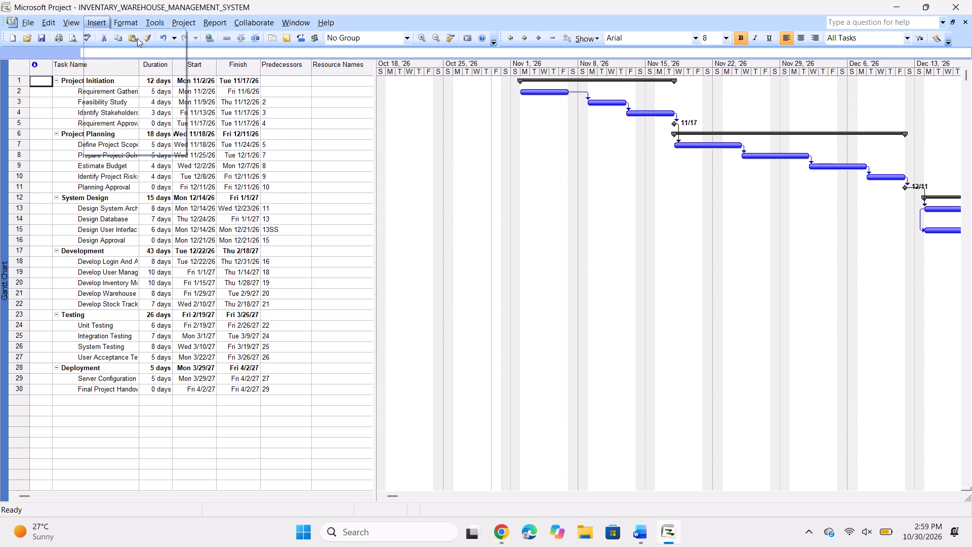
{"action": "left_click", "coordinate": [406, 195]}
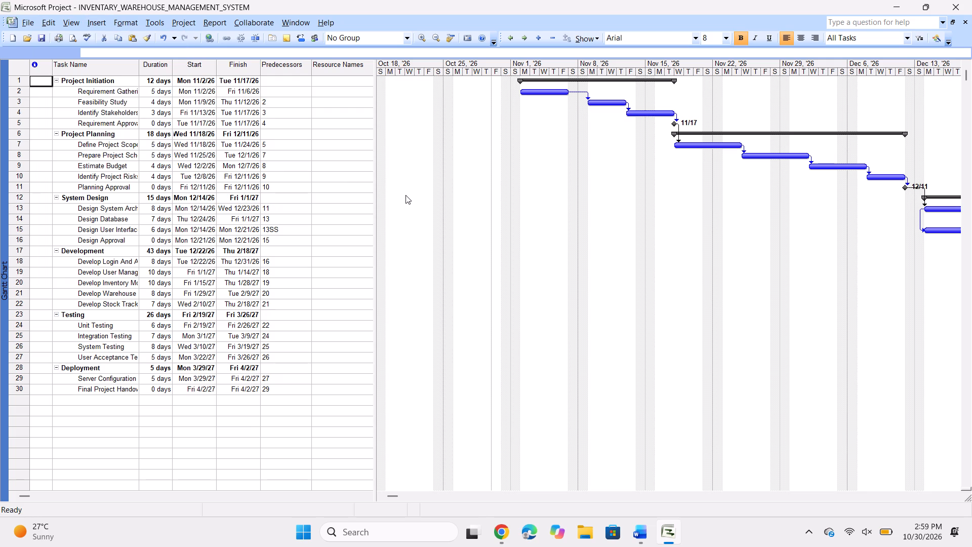
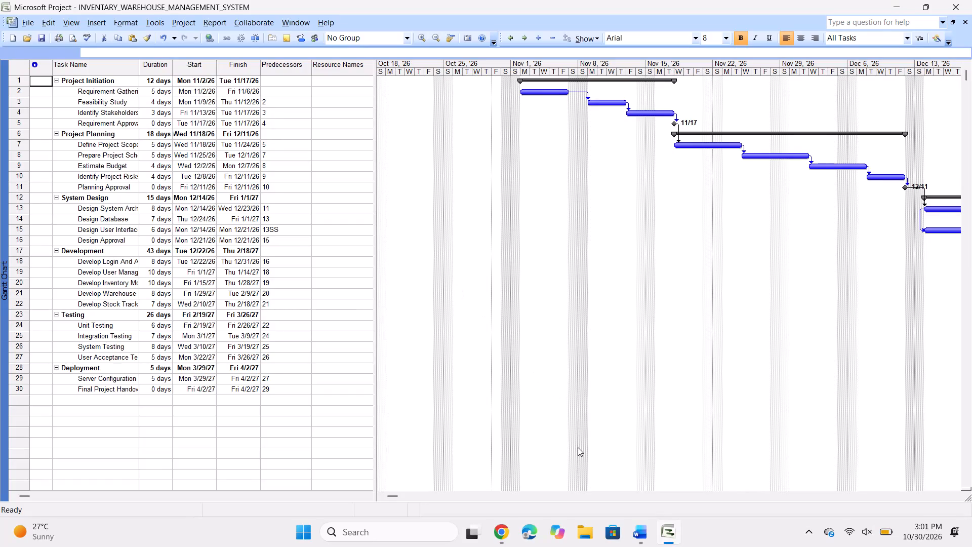
Switch to Word and copy the question text from the "Software Project Management" heading through requirement g.
{"action": "left_click", "coordinate": [640, 534]}
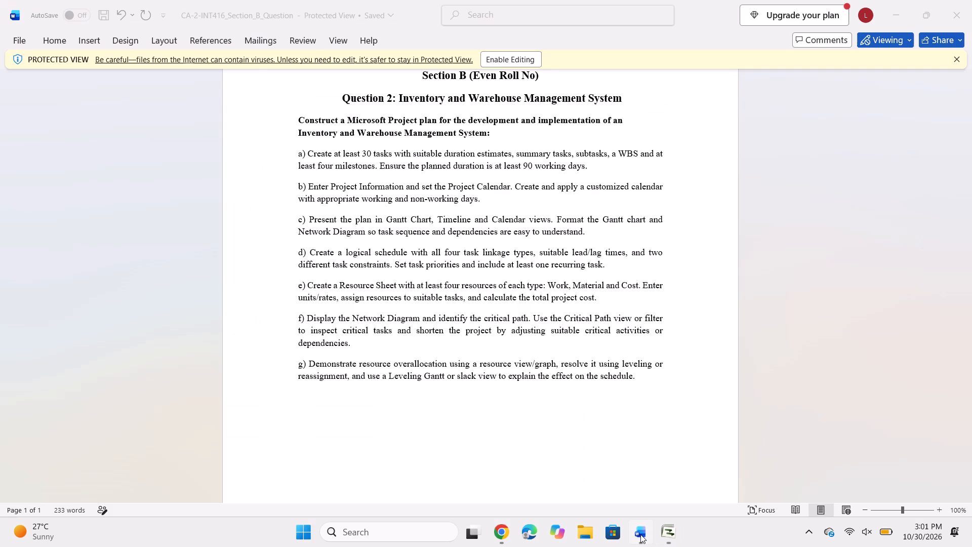
{"action": "scroll", "coordinate": [458, 261], "scroll_direction": "up", "scroll_amount": 2}
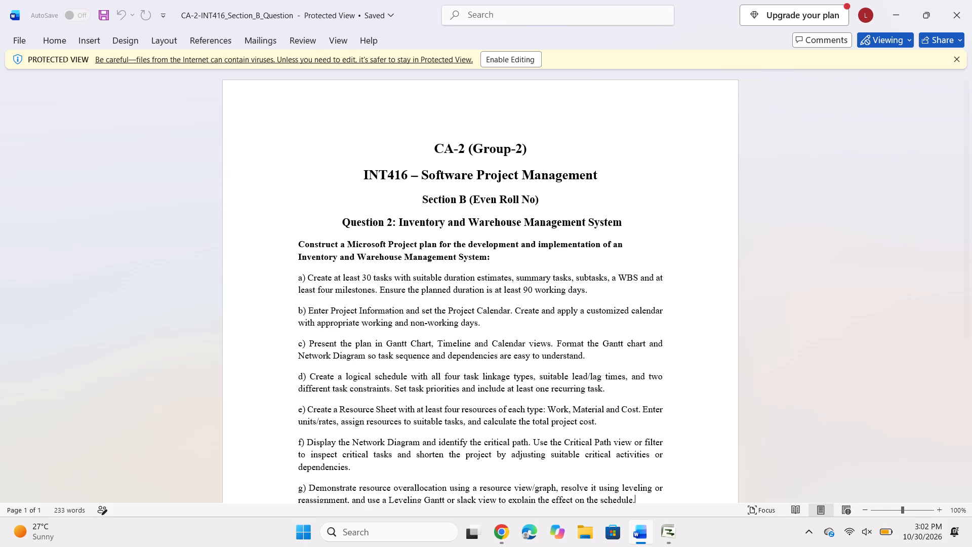
{"action": "left_click_drag", "start_coordinate": [421, 173], "coordinate": [582, 402]}
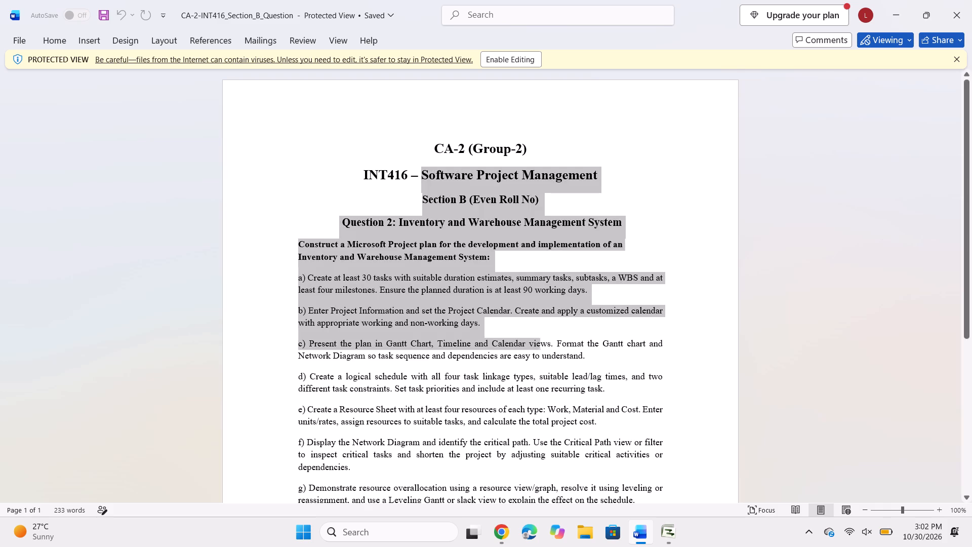
{"action": "left_click_drag", "start_coordinate": [582, 402], "coordinate": [708, 398]}
{"action": "key", "text": "ctrl+c"}
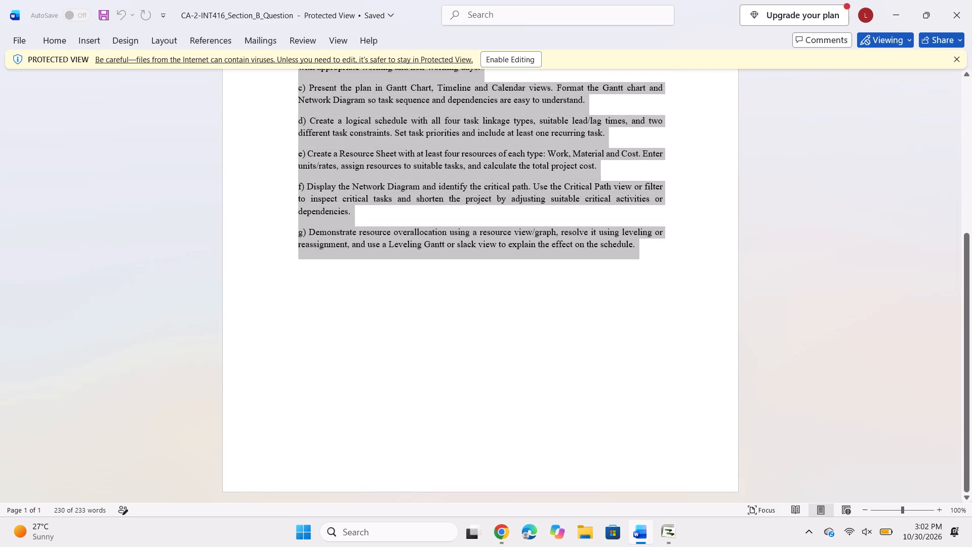
{"action": "left_click", "coordinate": [622, 334]}
{"action": "scroll", "coordinate": [622, 334], "scroll_direction": "up", "scroll_amount": 2}
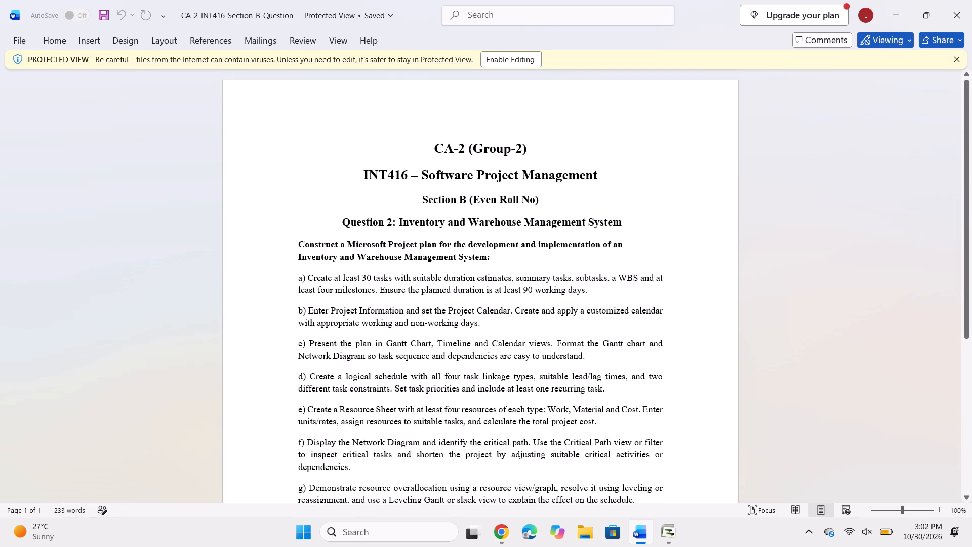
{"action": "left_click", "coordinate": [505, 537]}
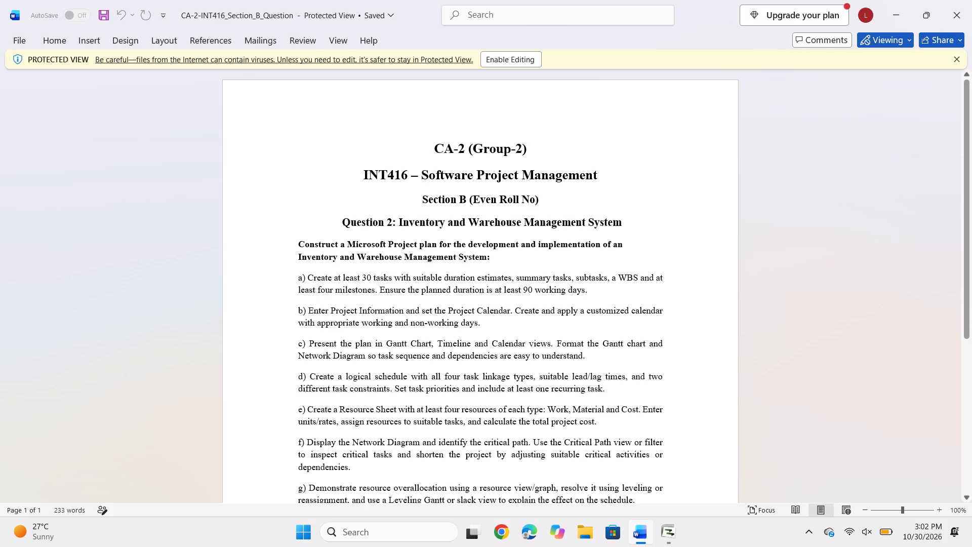
Switch to Chrome, open web.whatsapp.com, and return to the question document in Word.
{"action": "left_click", "coordinate": [498, 542]}
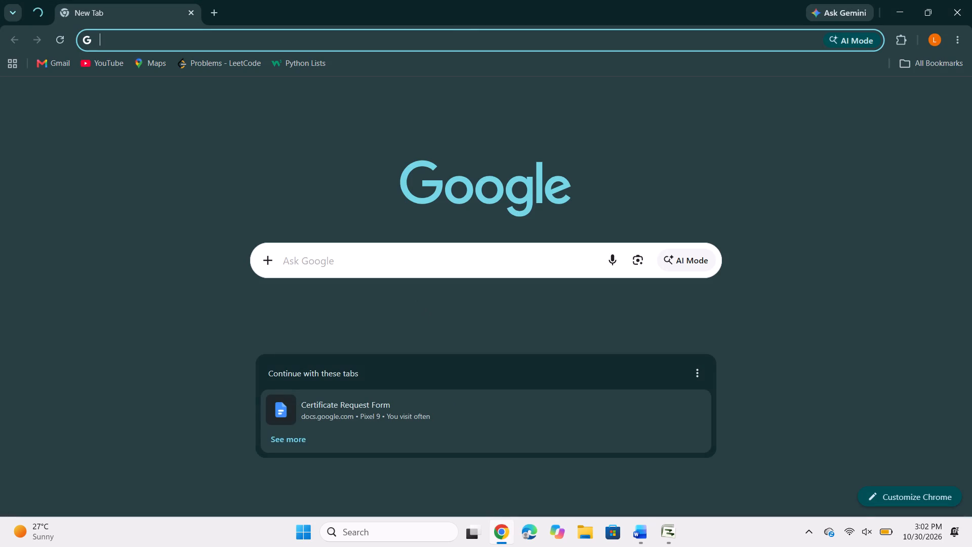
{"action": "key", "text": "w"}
{"action": "key", "text": "Return"}
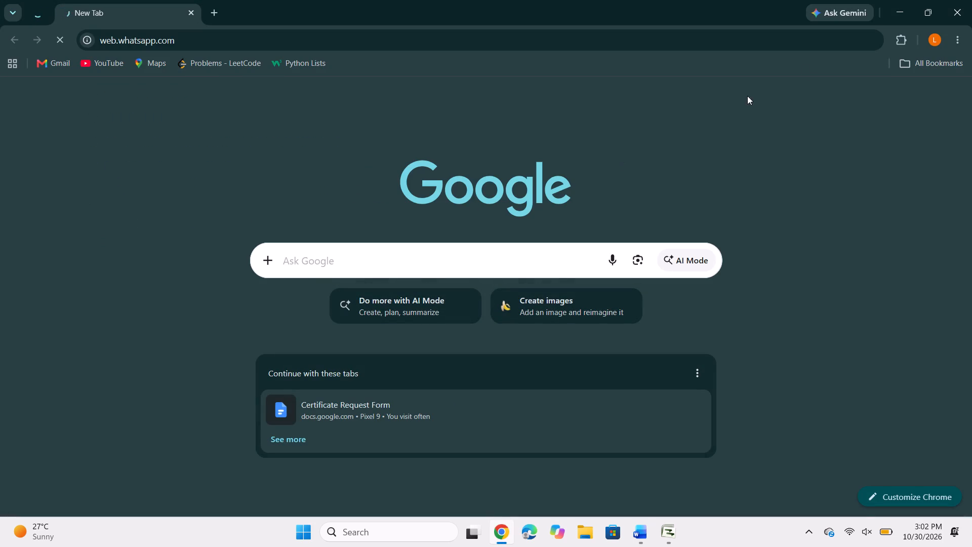
{"action": "left_click", "coordinate": [892, 6]}
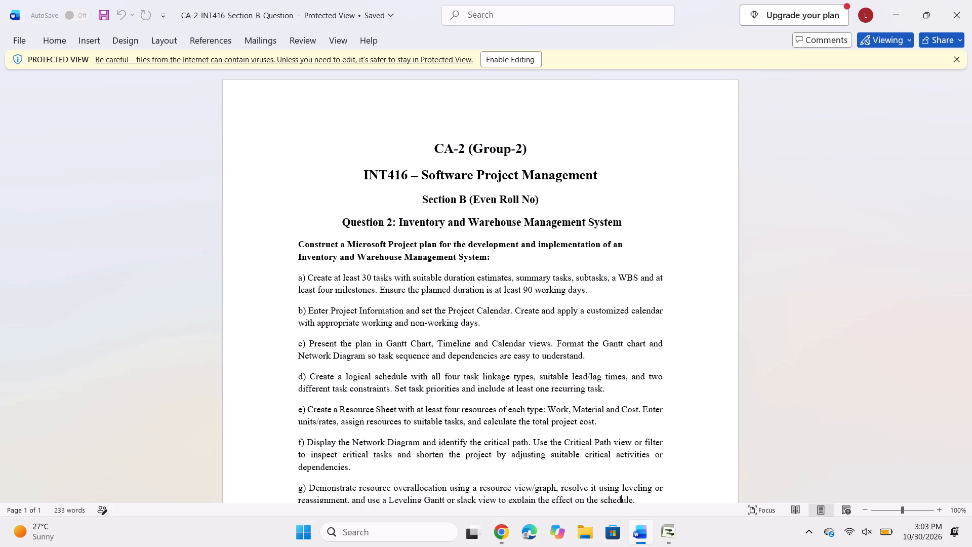
Switch back to Microsoft Project, display the Resource Sheet view and select the empty resource name cell below "project name".
{"action": "left_click", "coordinate": [676, 539]}
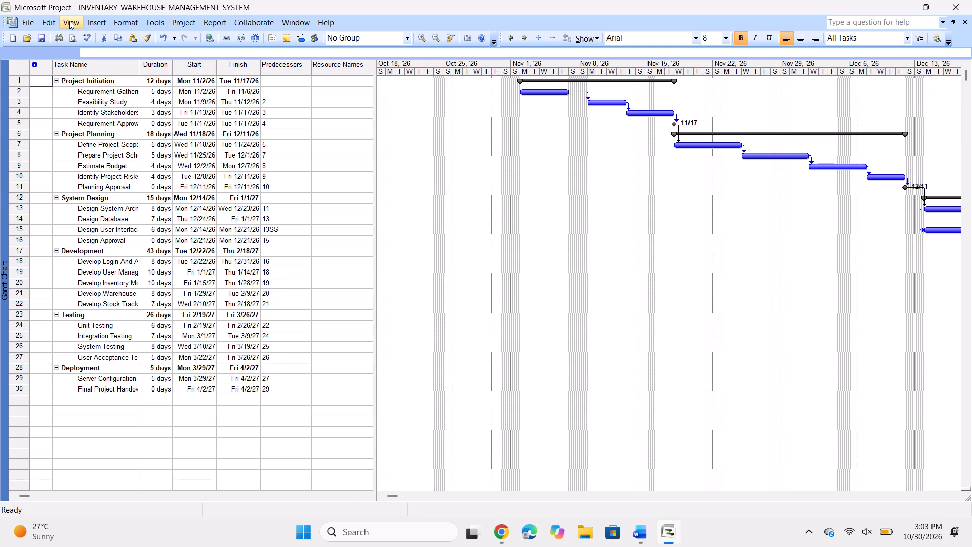
{"action": "left_click", "coordinate": [69, 21]}
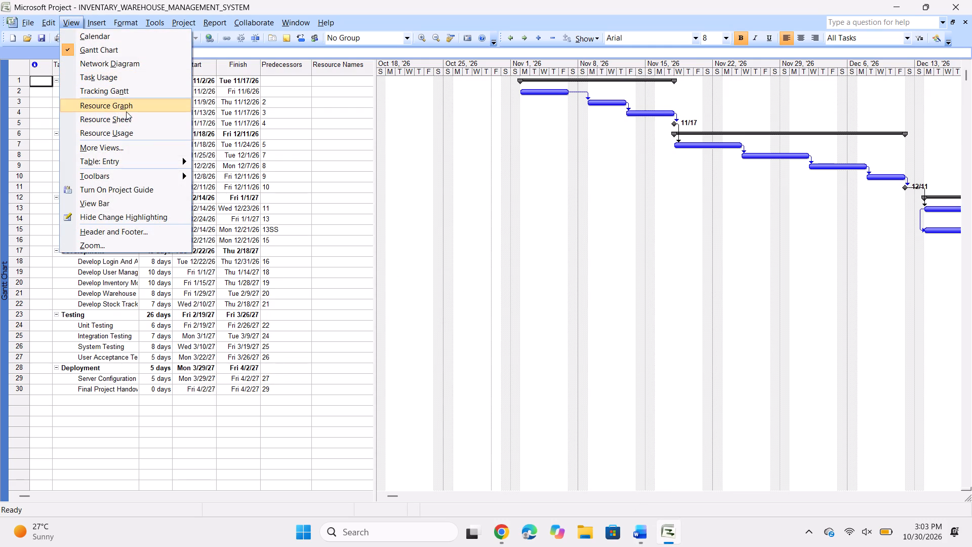
{"action": "left_click", "coordinate": [127, 118]}
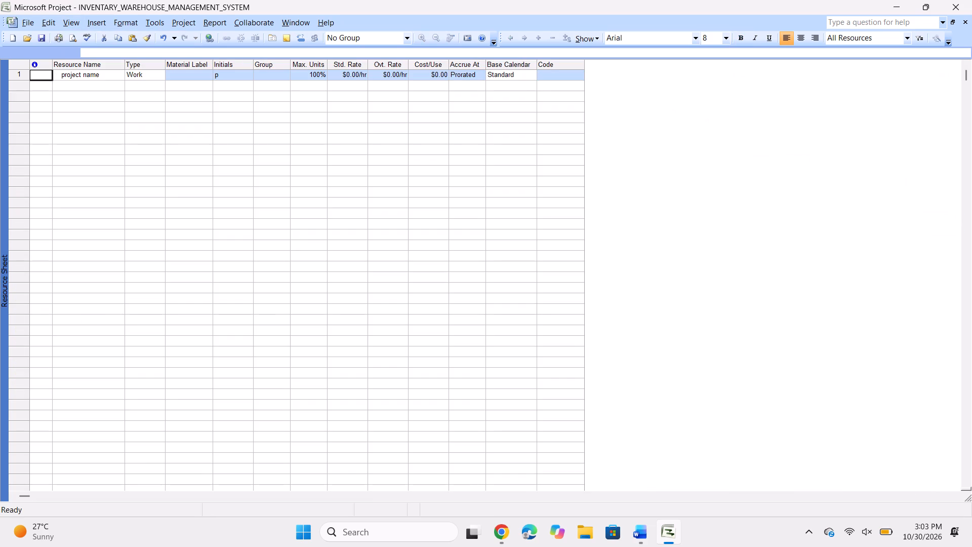
{"action": "left_click", "coordinate": [84, 86]}
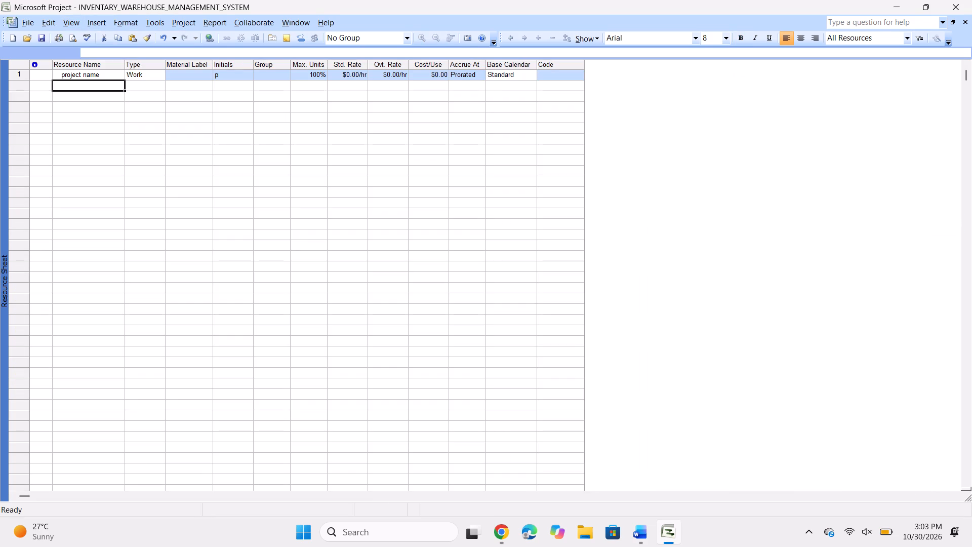
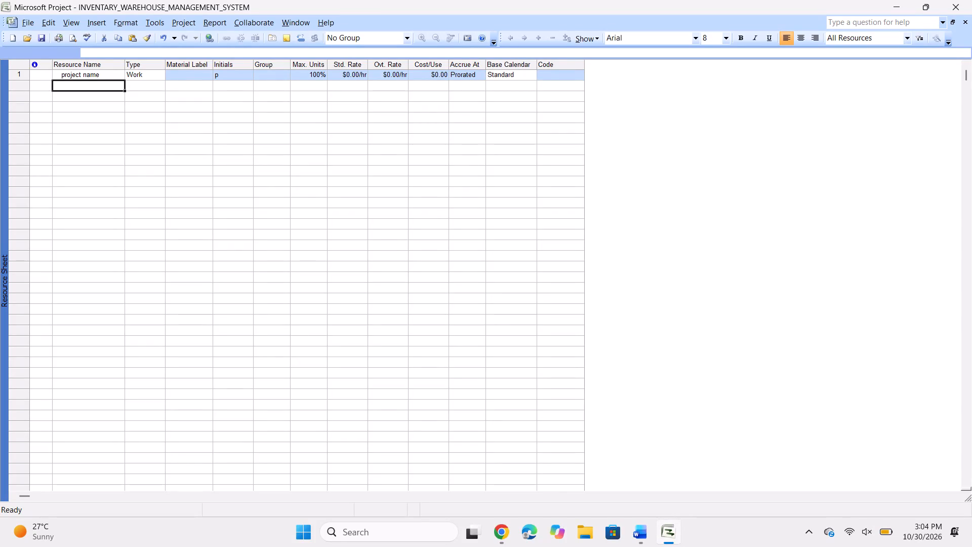
Switch to Word and review requirements a to g of the Inventory and Warehouse Management System question, checking back against the project file.
{"action": "left_click", "coordinate": [642, 530]}
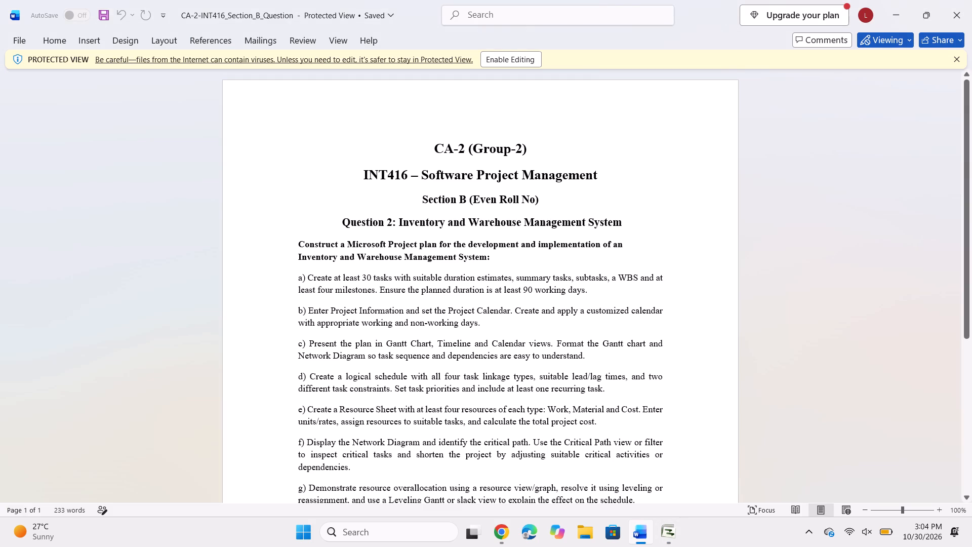
{"action": "scroll", "coordinate": [689, 360], "scroll_direction": "down", "scroll_amount": 2}
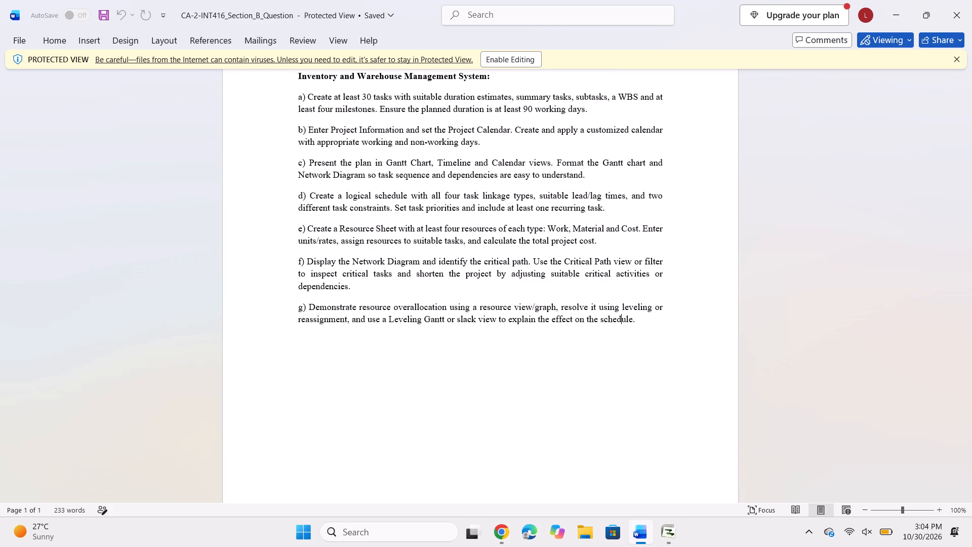
{"action": "left_click", "coordinate": [669, 544]}
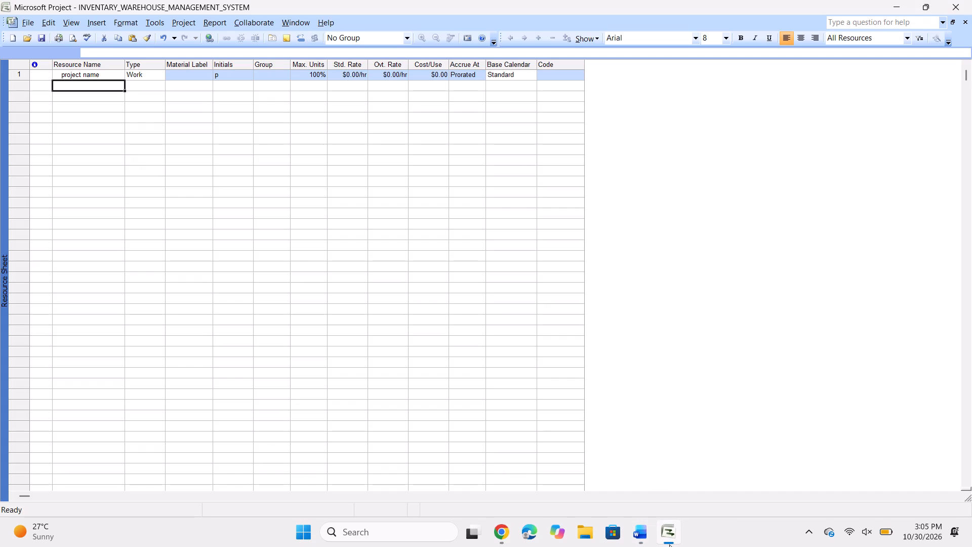
{"action": "left_click", "coordinate": [641, 534]}
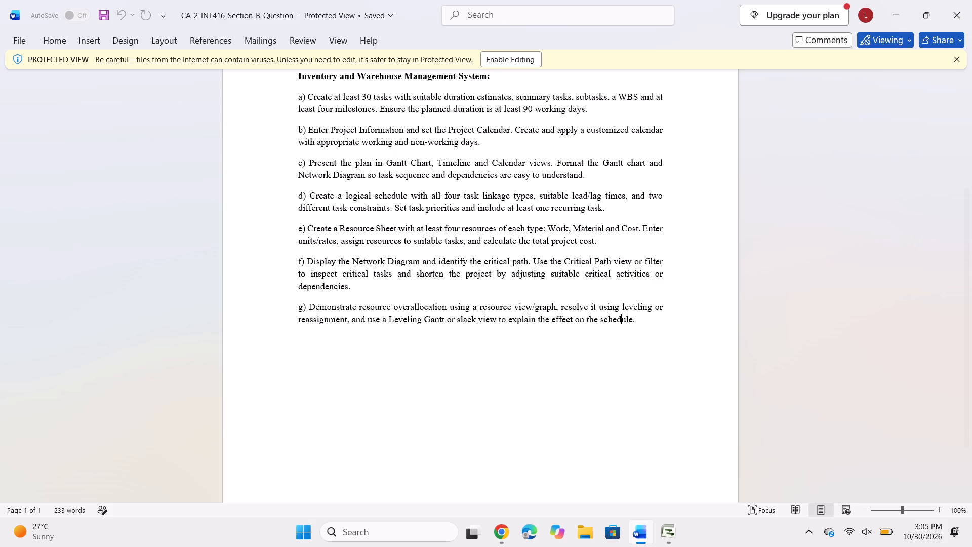
Switch back to Microsoft Project and display the project's tasks in the Task Usage view.
{"action": "left_click", "coordinate": [665, 537]}
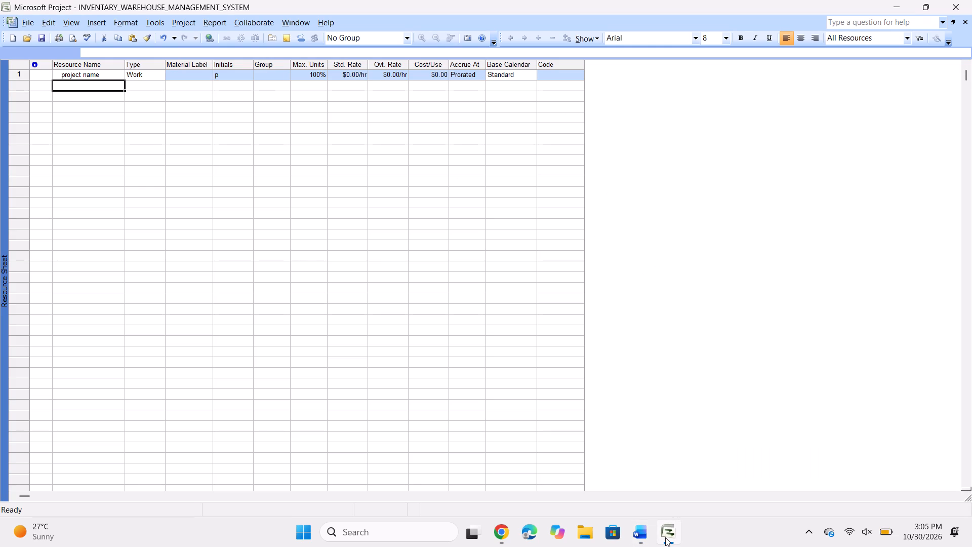
{"action": "left_click", "coordinate": [62, 27]}
{"action": "left_click", "coordinate": [96, 72]}
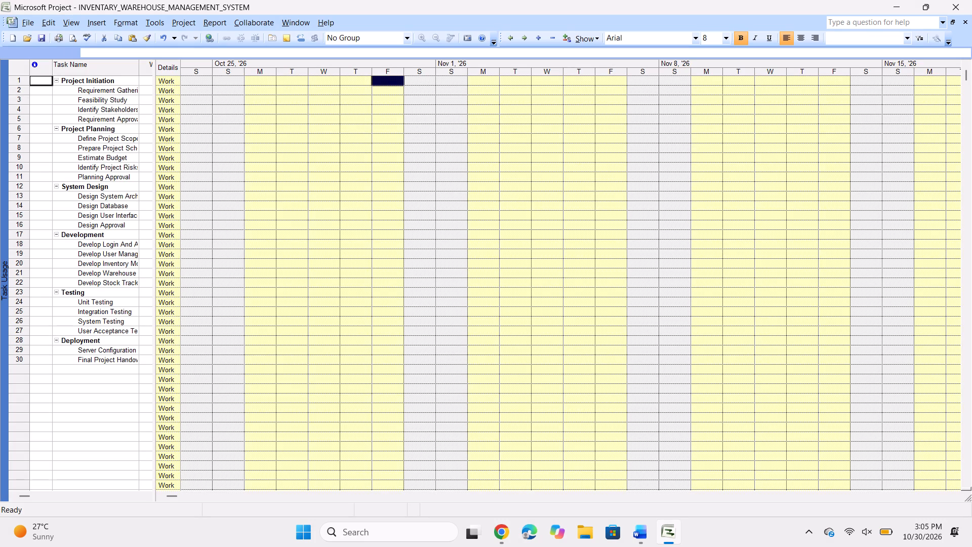
{"action": "scroll", "coordinate": [158, 157], "scroll_direction": "up", "scroll_amount": 1}
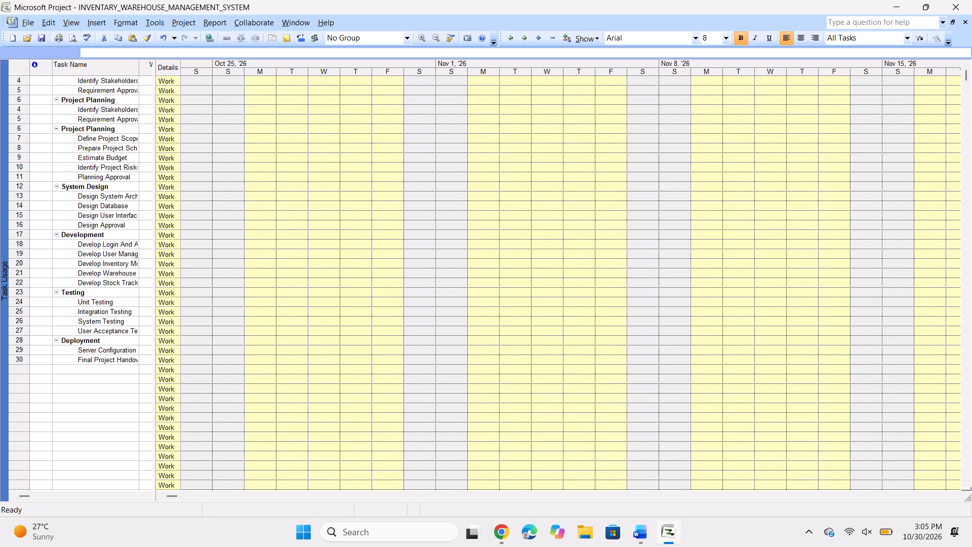
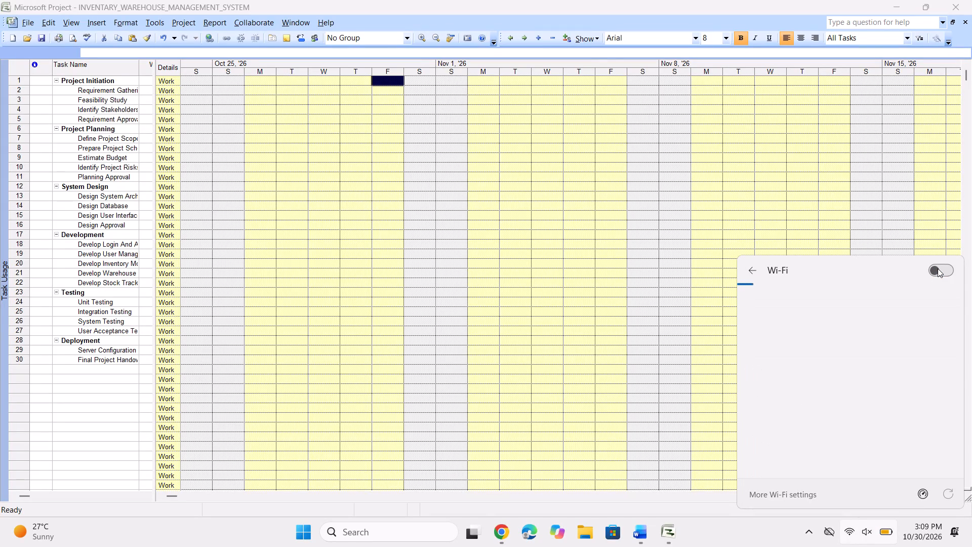
Turn the computer's Wi-Fi on and connect to the LPU Wireless network.
{"action": "left_click", "coordinate": [938, 268]}
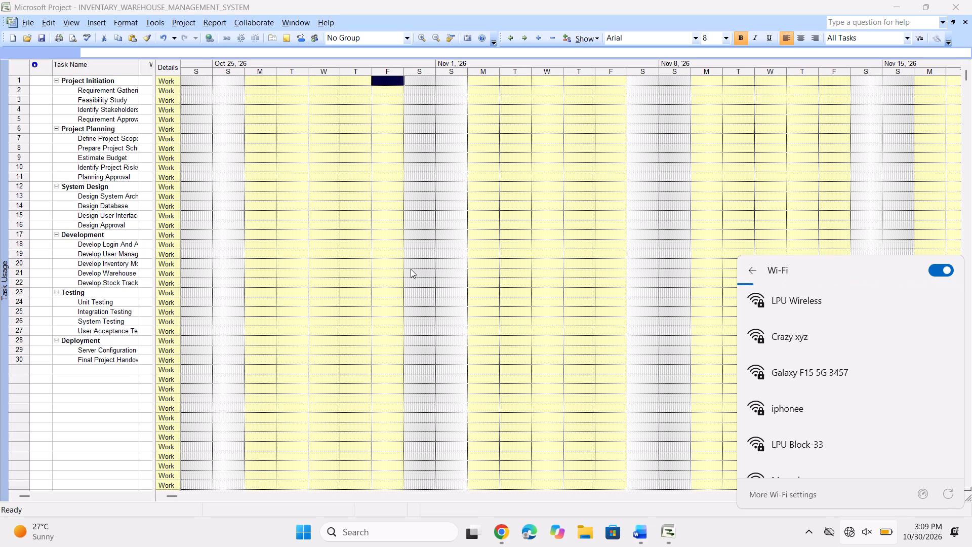
{"action": "left_click", "coordinate": [803, 302]}
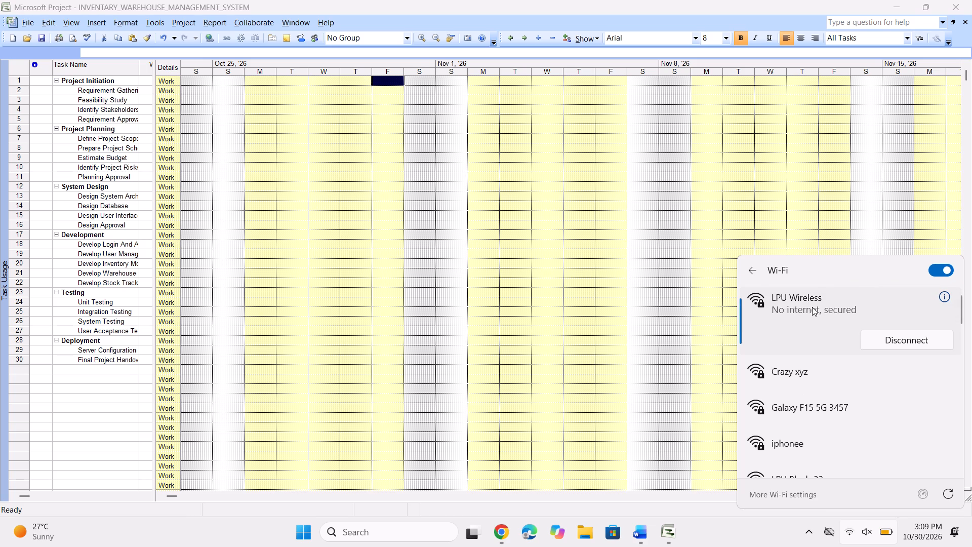
{"action": "left_click", "coordinate": [812, 307]}
{"action": "left_click", "coordinate": [812, 307]}
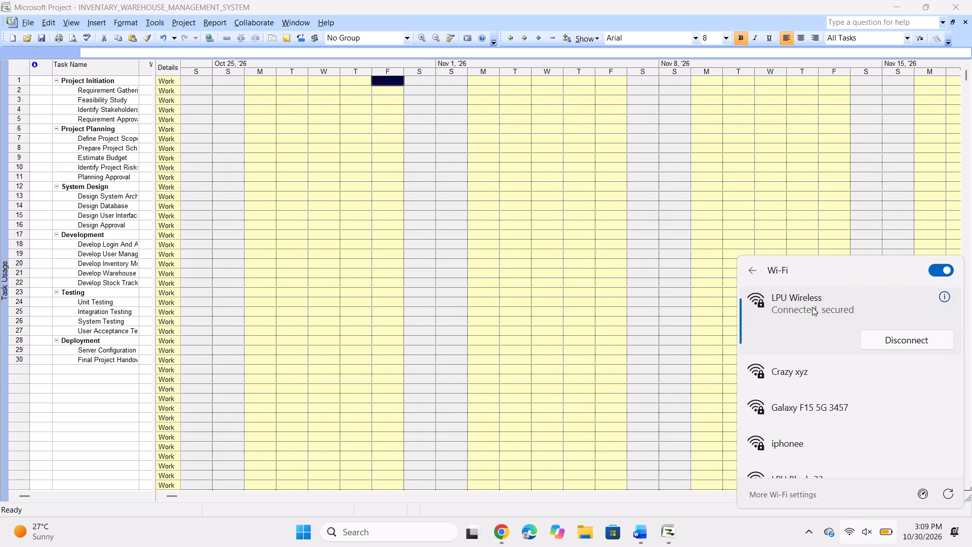
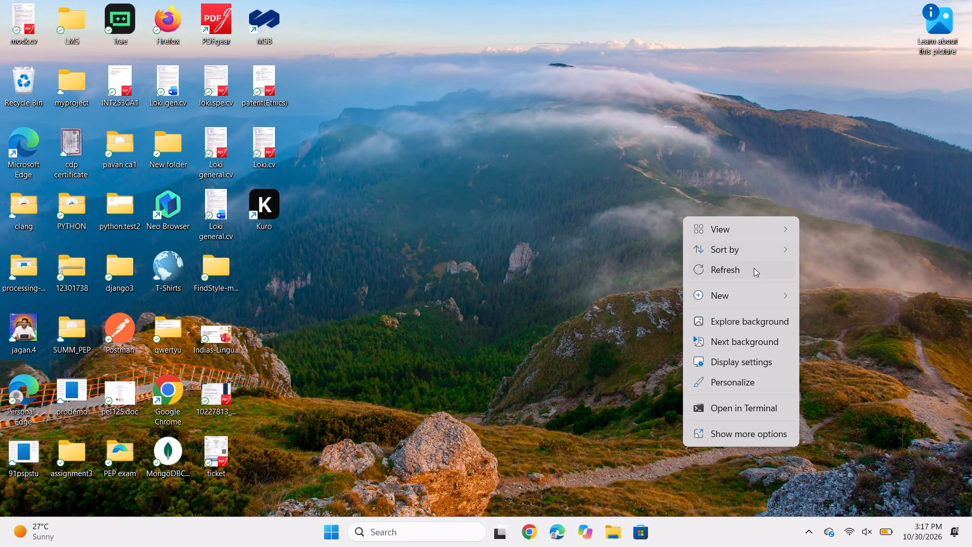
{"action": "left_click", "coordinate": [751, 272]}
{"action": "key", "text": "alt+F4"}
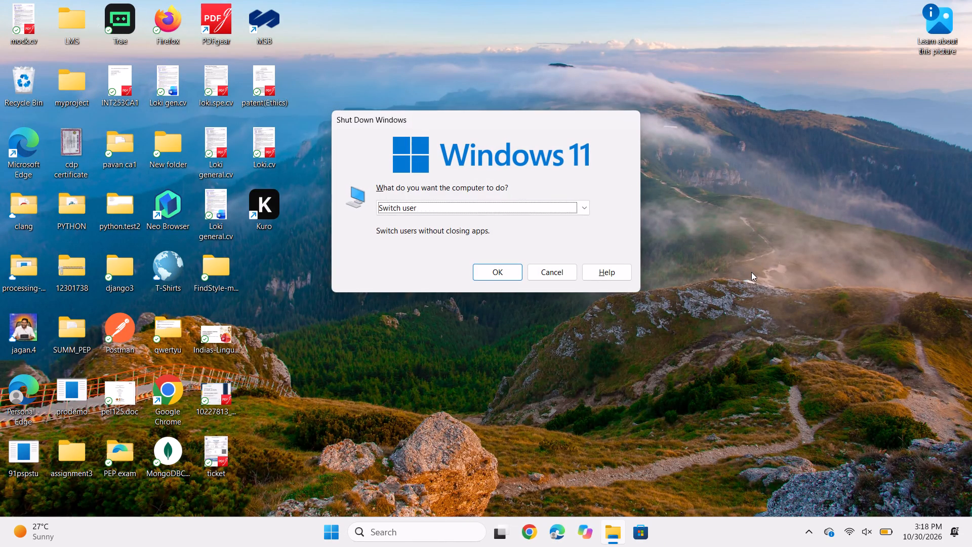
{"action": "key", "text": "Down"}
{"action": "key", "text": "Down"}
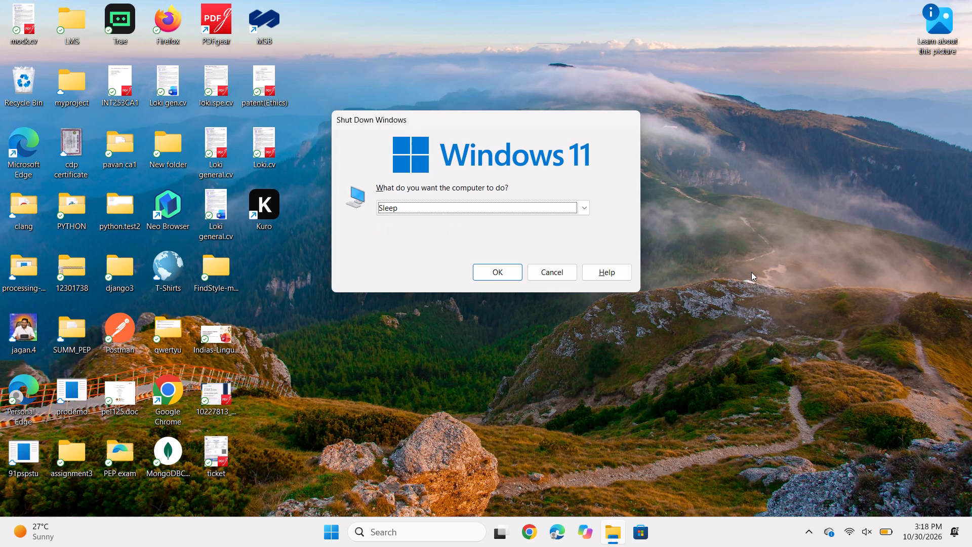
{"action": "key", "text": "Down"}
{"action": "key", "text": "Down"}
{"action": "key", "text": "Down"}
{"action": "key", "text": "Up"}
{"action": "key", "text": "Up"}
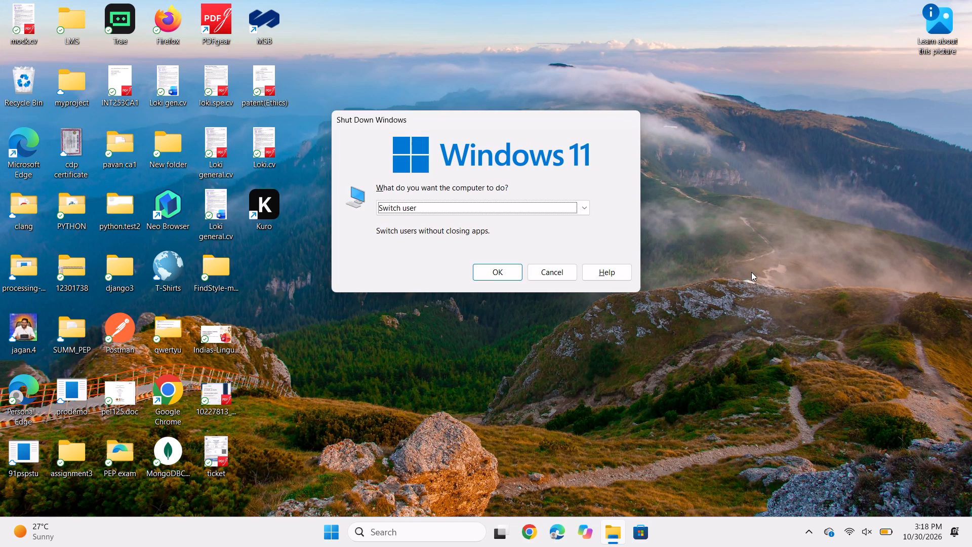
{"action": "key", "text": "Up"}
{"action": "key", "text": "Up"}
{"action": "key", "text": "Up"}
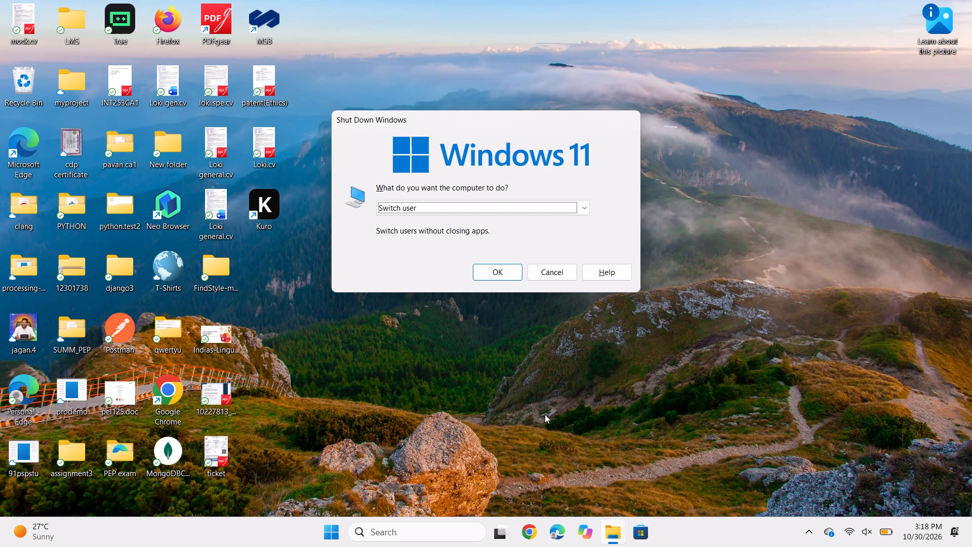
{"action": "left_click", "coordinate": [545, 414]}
Update and shut down the computer.
{"action": "left_click", "coordinate": [339, 531]}
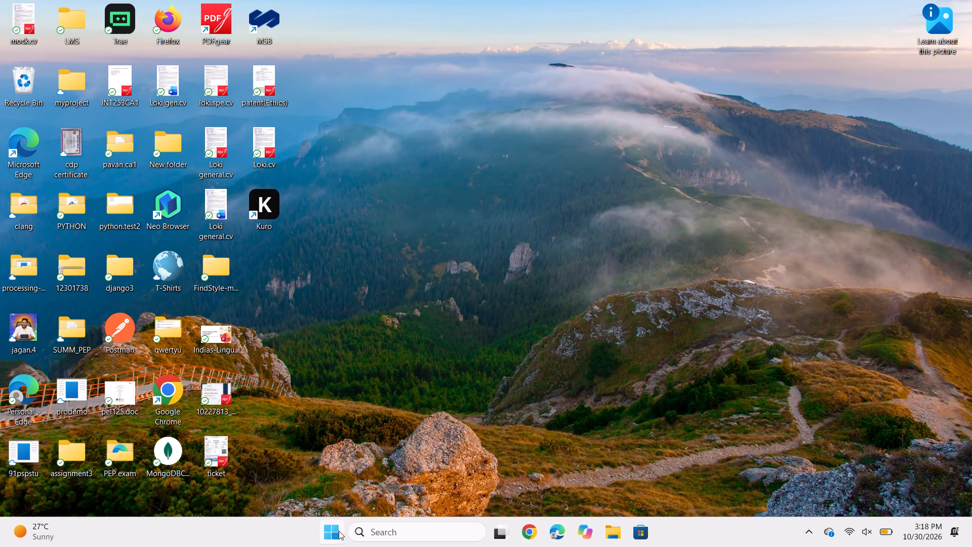
{"action": "left_click", "coordinate": [566, 486]}
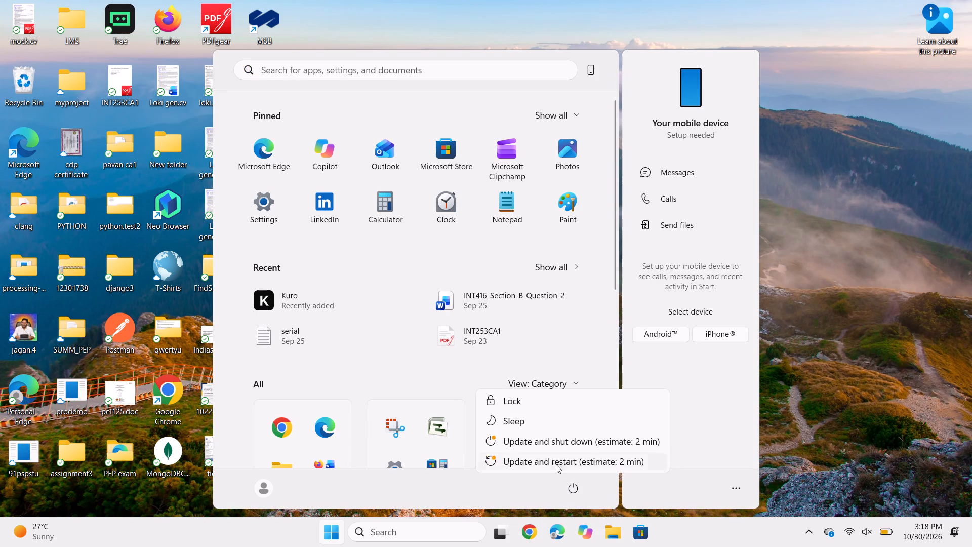
{"action": "left_click", "coordinate": [537, 445]}
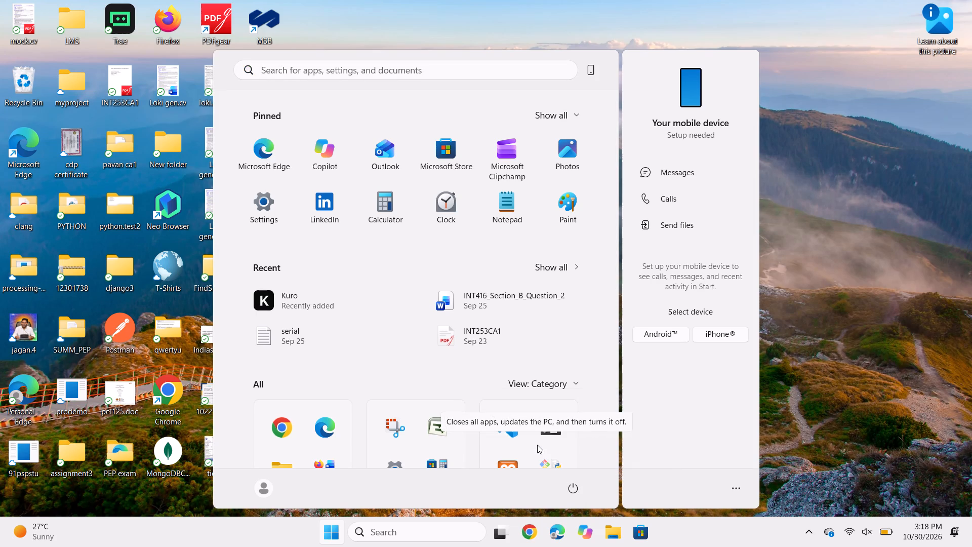